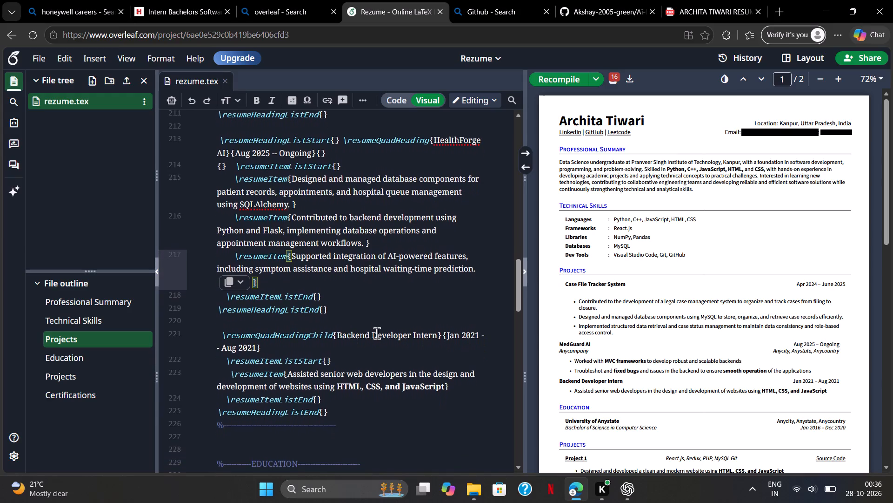
{"action": "scroll", "coordinate": [377, 333], "scroll_direction": "down", "scroll_amount": 1}
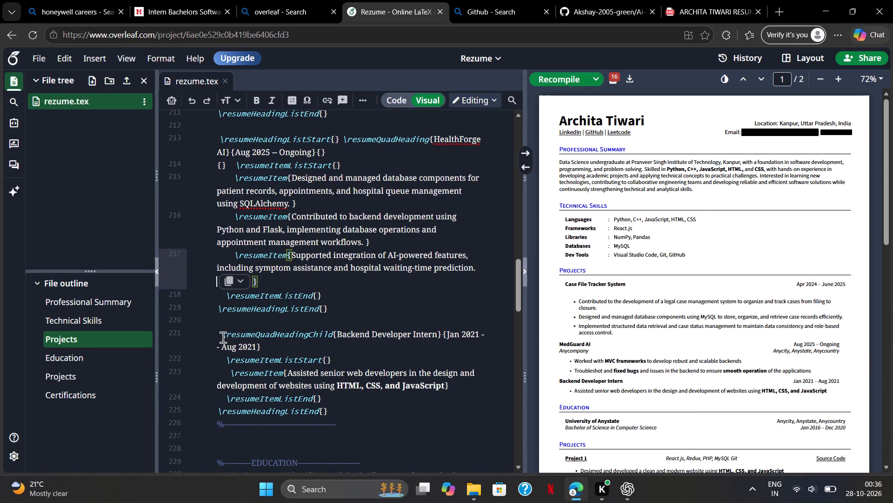
{"action": "left_click_drag", "start_coordinate": [219, 336], "coordinate": [351, 394]}
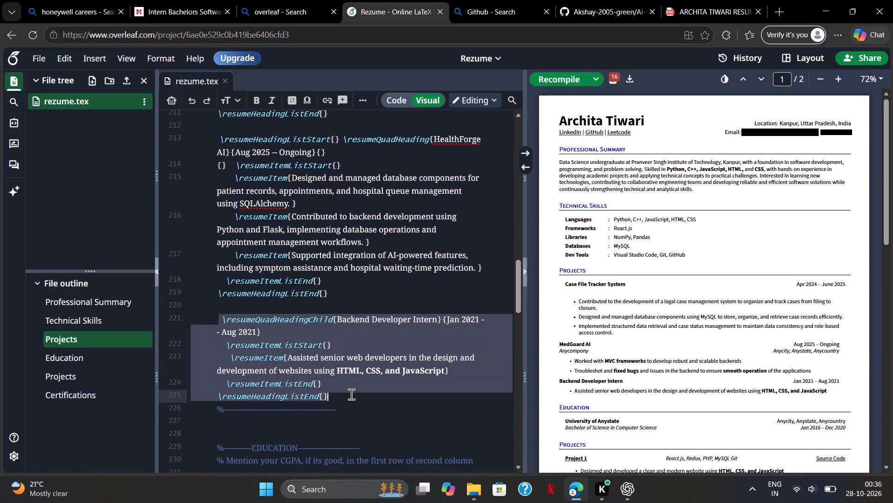
{"action": "left_click_drag", "start_coordinate": [351, 394], "coordinate": [351, 397]}
{"action": "key", "text": "BackSpace"}
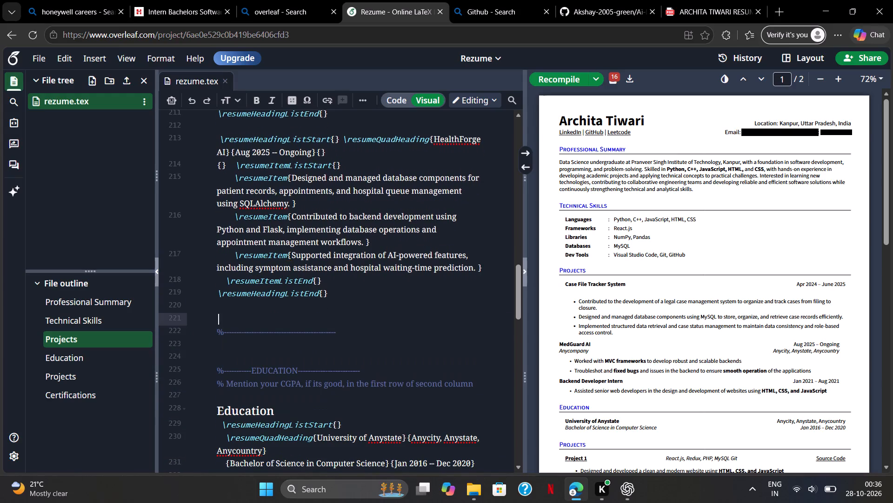
{"action": "key", "text": "BackSpace"}
{"action": "key", "text": "BackSpace"}
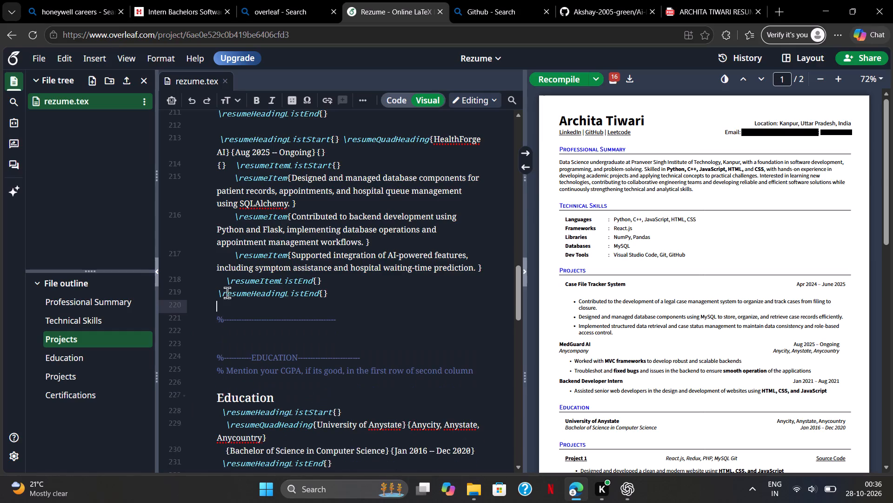
{"action": "left_click", "coordinate": [549, 78]}
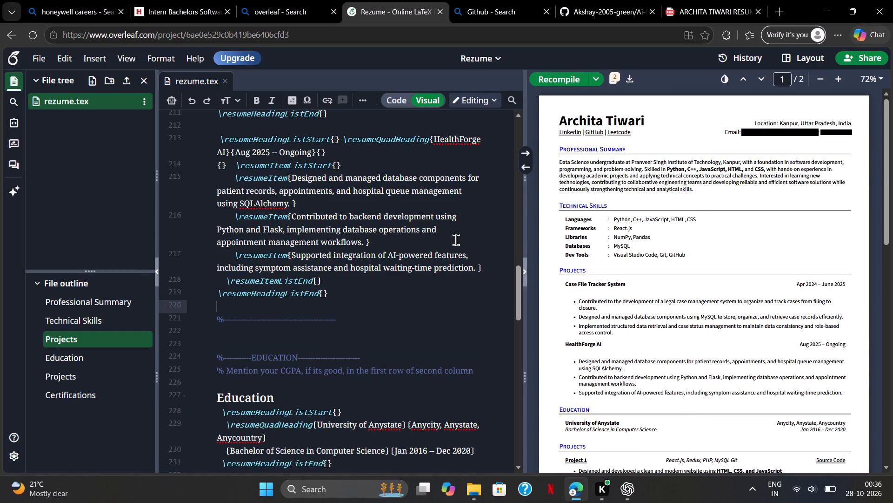
Replace the placeholder university name in the Education entry with "Pranveer Singh Institute of Technology".
{"action": "scroll", "coordinate": [385, 359], "scroll_direction": "down", "scroll_amount": 1}
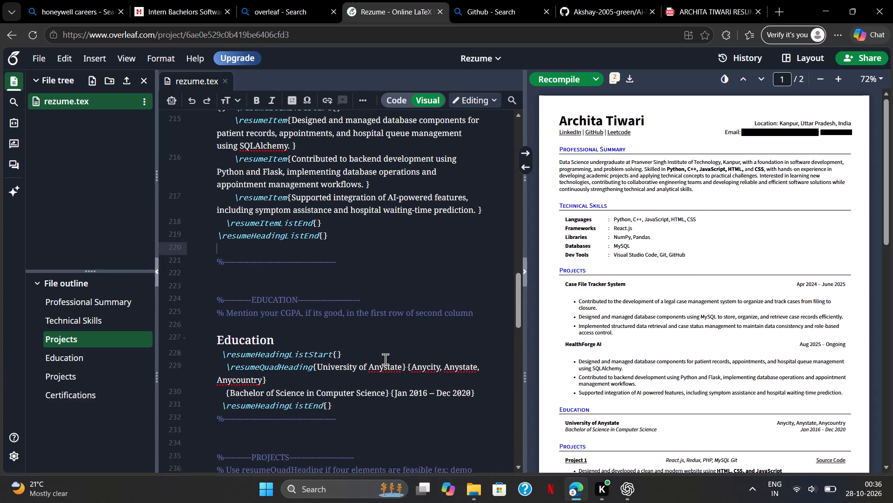
{"action": "scroll", "coordinate": [385, 359], "scroll_direction": "down", "scroll_amount": 1}
{"action": "left_click", "coordinate": [225, 342]}
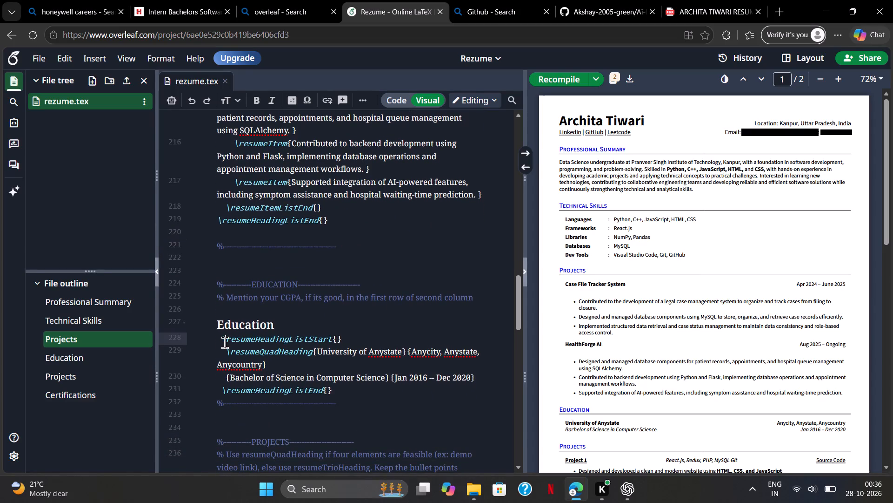
{"action": "left_click_drag", "start_coordinate": [320, 352], "coordinate": [386, 354]}
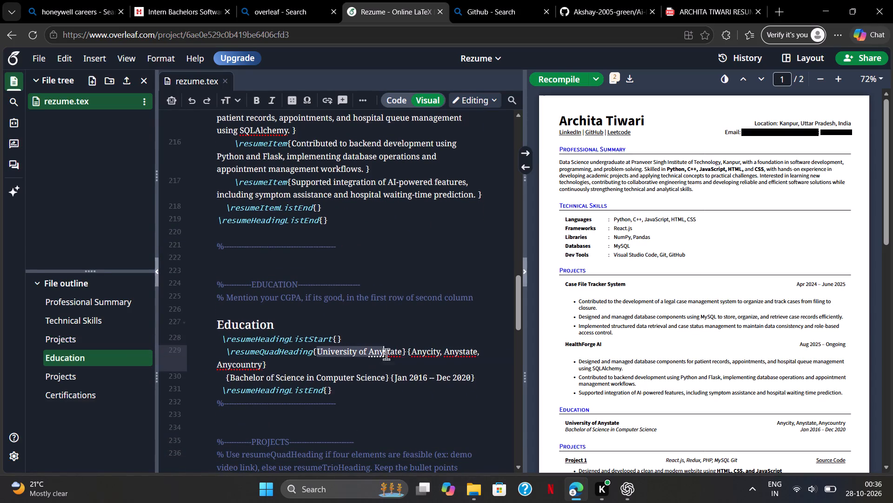
{"action": "left_click_drag", "start_coordinate": [386, 354], "coordinate": [402, 354]}
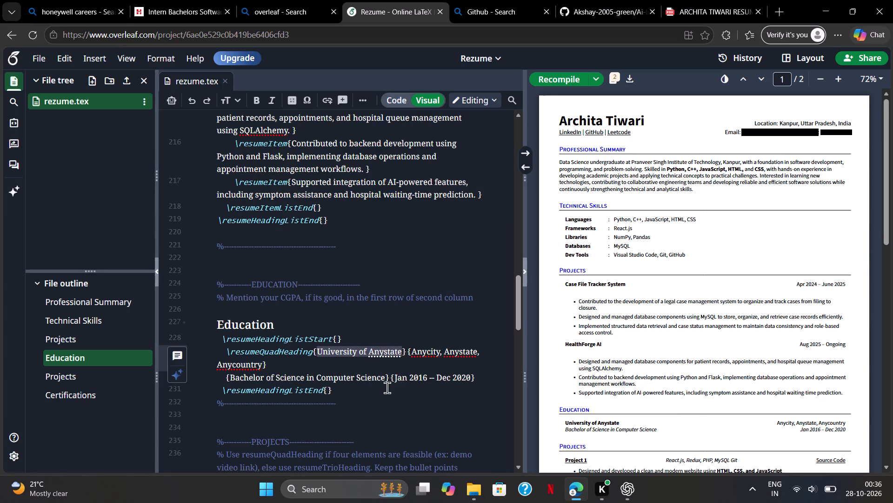
{"action": "key", "text": "p"}
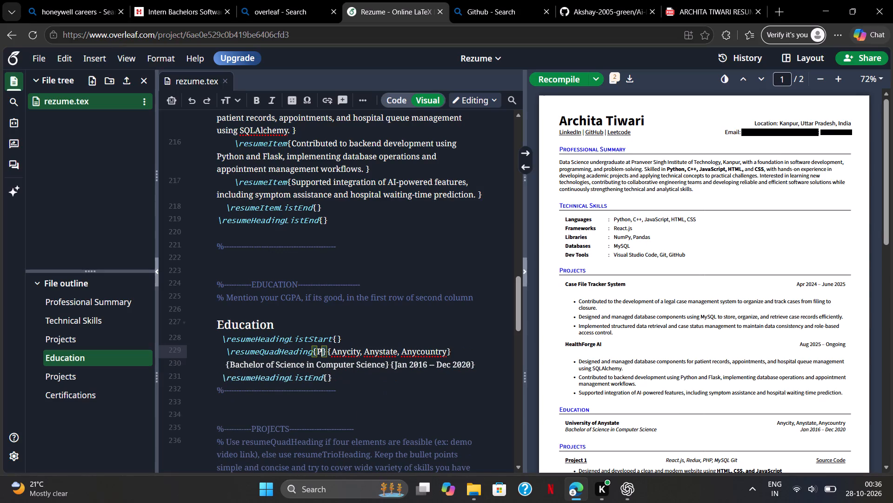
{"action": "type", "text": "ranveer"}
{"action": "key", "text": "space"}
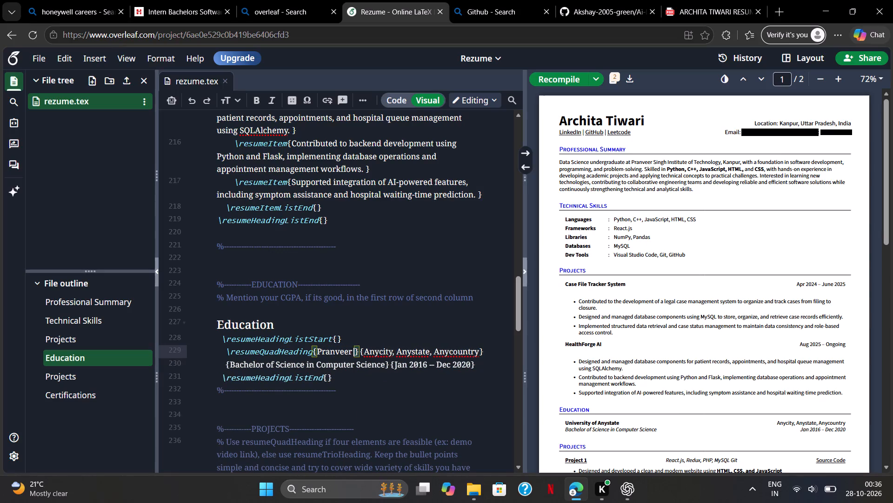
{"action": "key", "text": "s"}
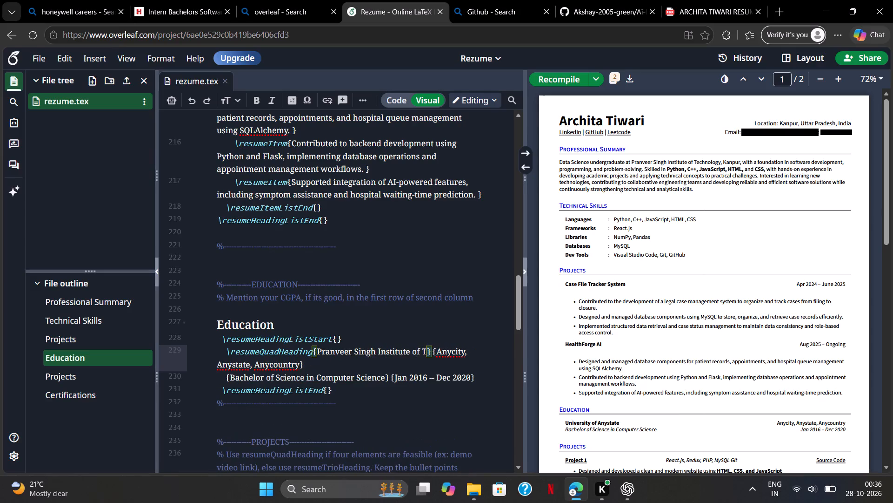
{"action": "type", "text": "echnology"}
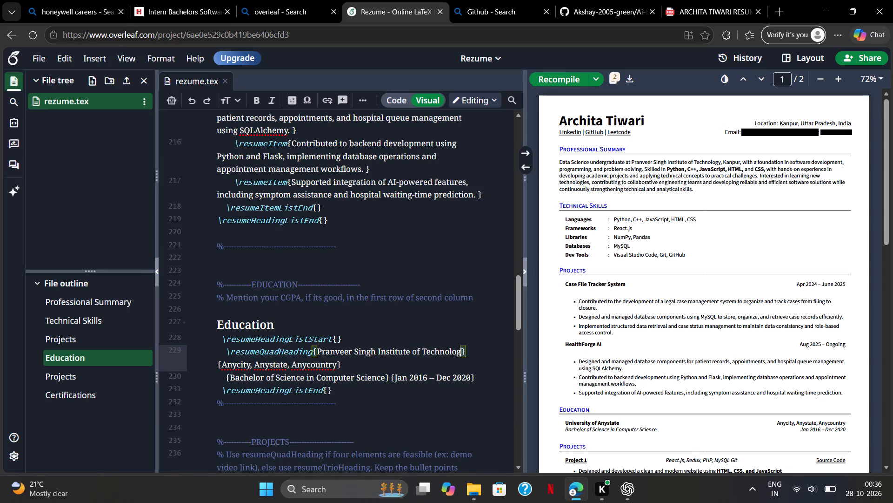
Replace the placeholder city in the Education entry's location with "Kanpur".
{"action": "left_click", "coordinate": [250, 362]}
{"action": "key", "text": "BackSpace"}
{"action": "key", "text": "BackSpace"}
{"action": "key", "text": "BackSpace"}
{"action": "key", "text": "BackSpace"}
{"action": "key", "text": "BackSpace"}
{"action": "key", "text": "BackSpace"}
{"action": "key", "text": "BackSpace"}
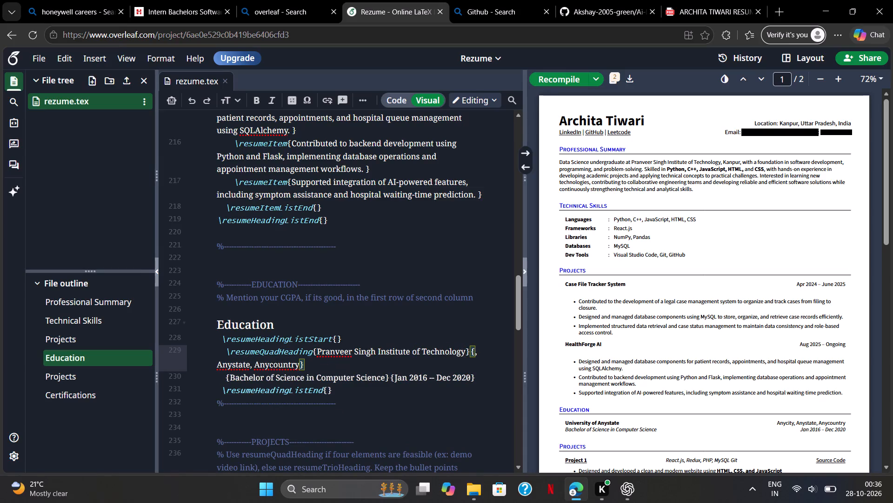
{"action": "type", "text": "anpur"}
Replace the placeholder state in the Education entry's location with "Uttar Pradesh".
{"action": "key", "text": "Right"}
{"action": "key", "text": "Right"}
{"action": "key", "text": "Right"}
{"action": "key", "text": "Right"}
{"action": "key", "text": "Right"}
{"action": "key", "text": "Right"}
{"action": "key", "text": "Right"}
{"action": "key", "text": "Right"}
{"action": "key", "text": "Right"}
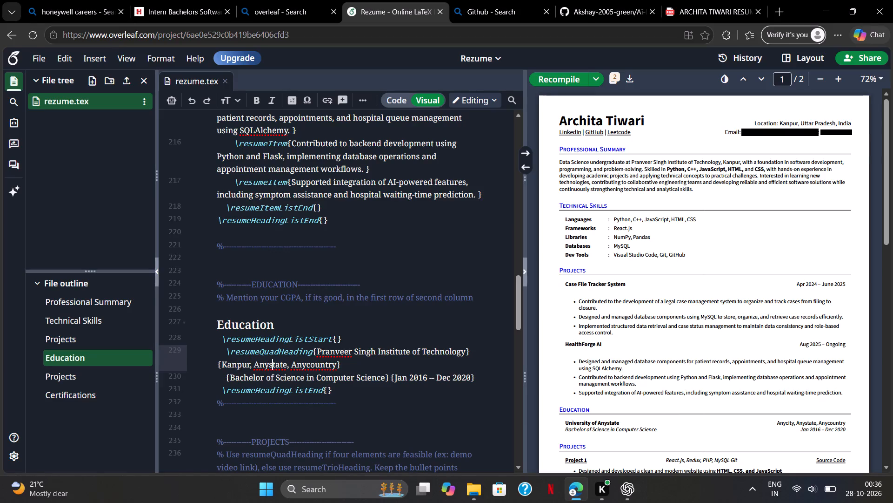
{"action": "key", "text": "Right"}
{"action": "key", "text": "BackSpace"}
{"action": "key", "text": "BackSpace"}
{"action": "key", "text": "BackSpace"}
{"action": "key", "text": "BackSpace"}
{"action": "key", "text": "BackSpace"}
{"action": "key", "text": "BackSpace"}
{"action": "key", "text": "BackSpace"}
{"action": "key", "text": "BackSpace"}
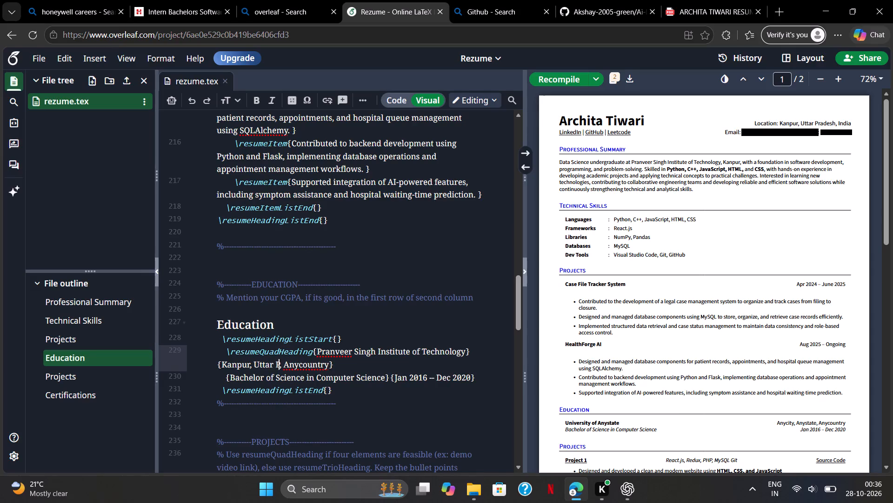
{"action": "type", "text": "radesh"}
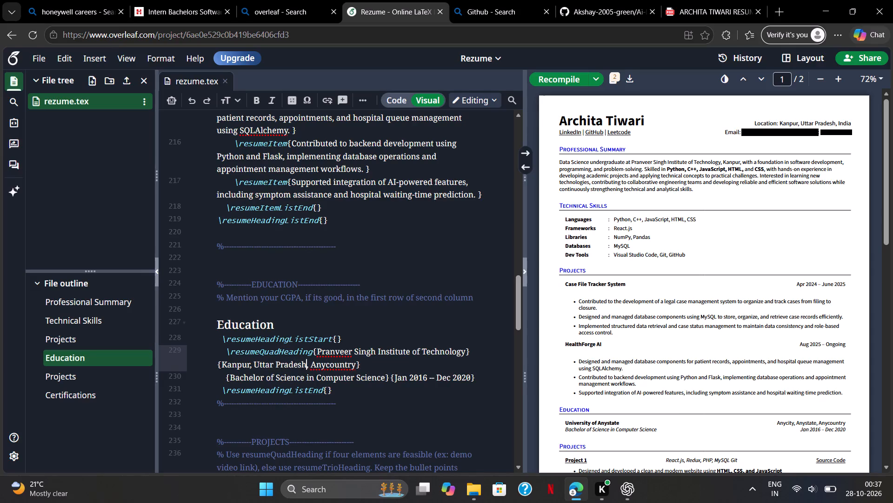
Replace the placeholder country in the Education entry's location with "India".
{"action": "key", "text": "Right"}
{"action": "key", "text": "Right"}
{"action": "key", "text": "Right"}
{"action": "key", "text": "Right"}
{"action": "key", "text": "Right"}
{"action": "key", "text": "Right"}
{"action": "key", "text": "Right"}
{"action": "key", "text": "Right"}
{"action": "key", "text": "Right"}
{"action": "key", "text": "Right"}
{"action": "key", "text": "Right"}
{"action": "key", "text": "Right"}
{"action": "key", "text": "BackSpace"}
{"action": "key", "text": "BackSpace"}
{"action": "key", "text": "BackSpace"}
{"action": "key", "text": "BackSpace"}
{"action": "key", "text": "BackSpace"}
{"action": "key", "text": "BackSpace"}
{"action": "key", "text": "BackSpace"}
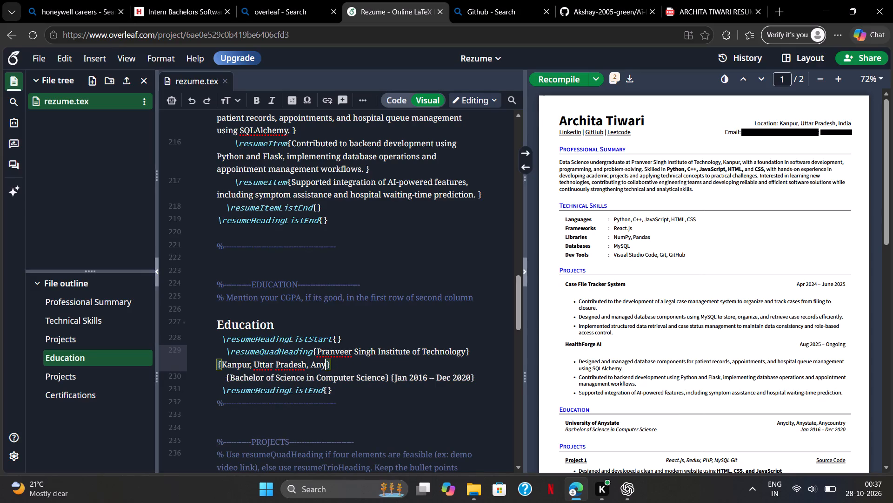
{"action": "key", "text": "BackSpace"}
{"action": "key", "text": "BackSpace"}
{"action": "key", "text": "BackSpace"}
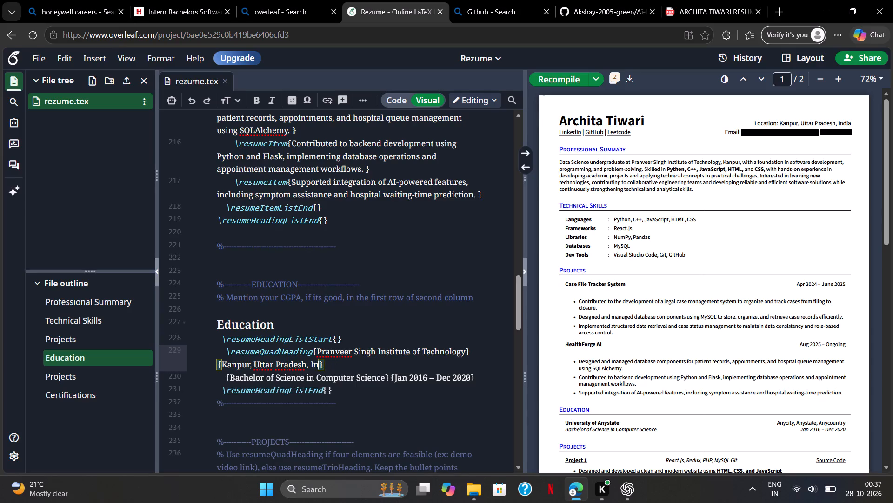
Set the start date of the Education entry to "Jul 2024".
{"action": "scroll", "coordinate": [253, 375], "scroll_direction": "down", "scroll_amount": 1}
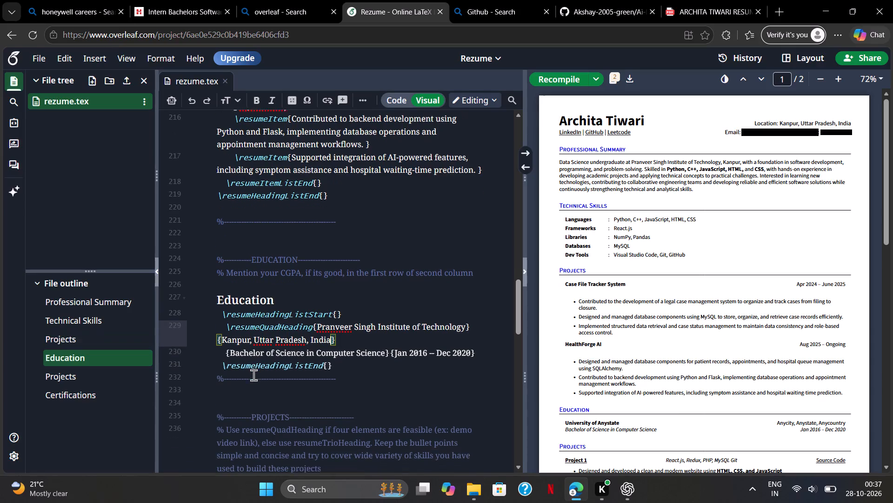
{"action": "scroll", "coordinate": [253, 375], "scroll_direction": "down", "scroll_amount": 1}
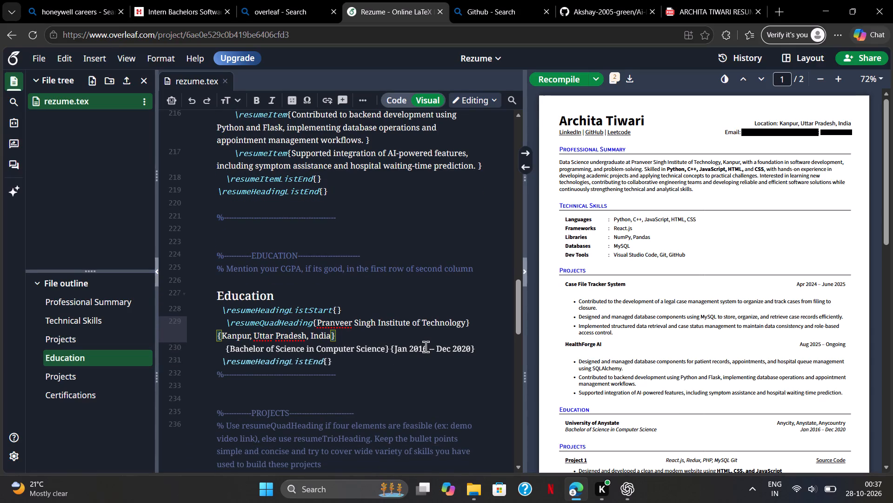
{"action": "left_click_drag", "start_coordinate": [426, 347], "coordinate": [395, 348]}
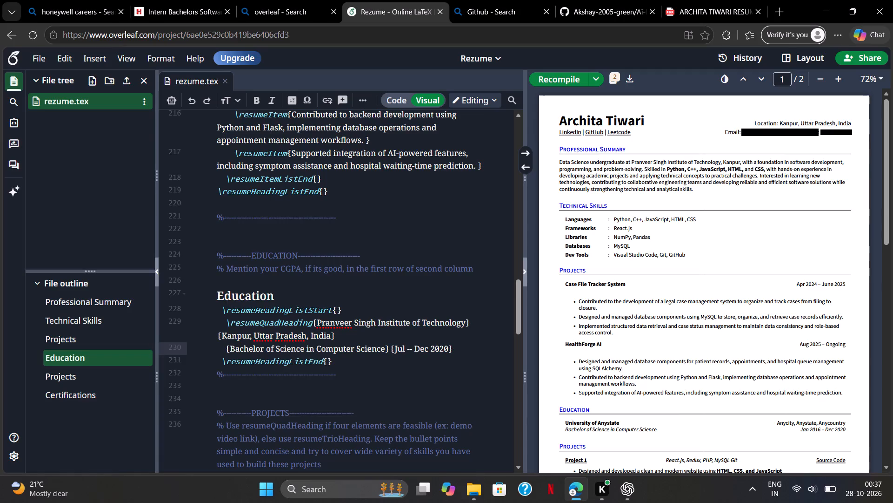
{"action": "key", "text": "space"}
{"action": "type", "text": "2024"}
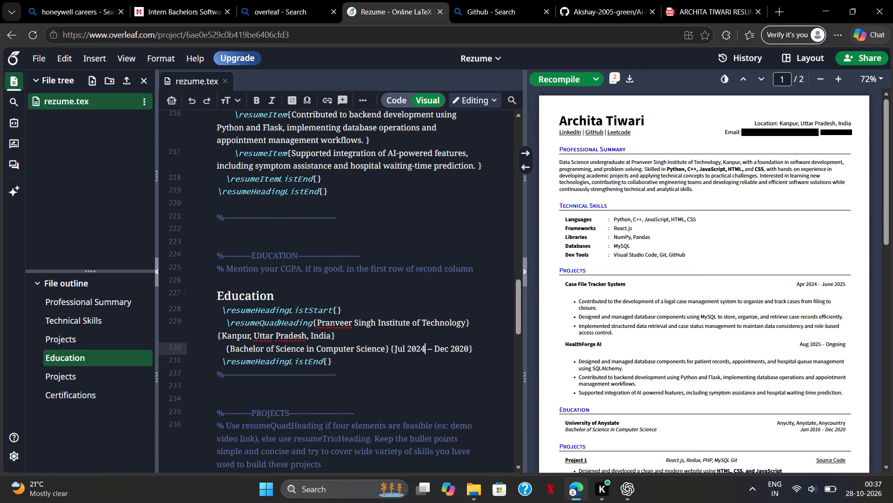
Set the end date of the Education entry to "Jul 2028".
{"action": "key", "text": "Right"}
{"action": "key", "text": "Right"}
{"action": "key", "text": "Right"}
{"action": "key", "text": "Right"}
{"action": "key", "text": "Right"}
{"action": "key", "text": "Right"}
{"action": "key", "text": "Right"}
{"action": "key", "text": "BackSpace"}
{"action": "key", "text": "BackSpace"}
{"action": "key", "text": "BackSpace"}
{"action": "key", "text": "Right"}
{"action": "key", "text": "Right"}
{"action": "key", "text": "Right"}
{"action": "key", "text": "Right"}
{"action": "key", "text": "Right"}
{"action": "key", "text": "Right"}
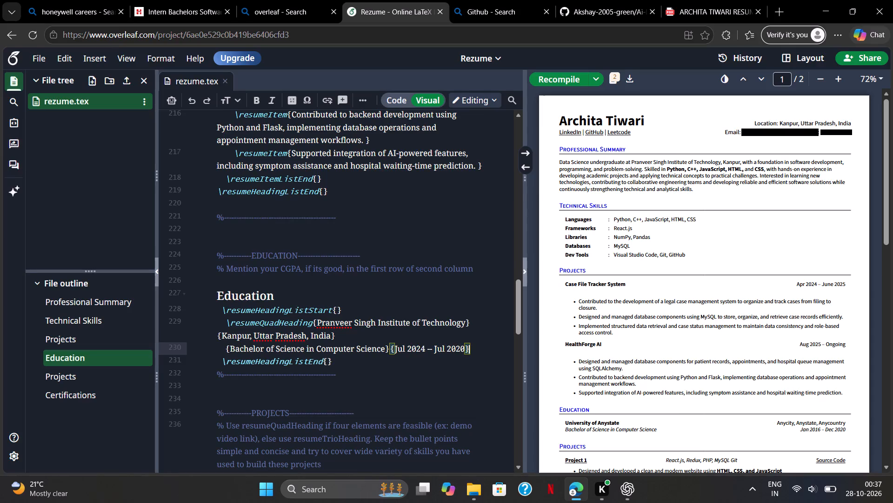
{"action": "key", "text": "Left"}
{"action": "key", "text": "BackSpace"}
{"action": "key", "text": "8"}
Review the Education, Projects and Certifications sections in the compiled resume preview.
{"action": "scroll", "coordinate": [335, 384], "scroll_direction": "down", "scroll_amount": 1}
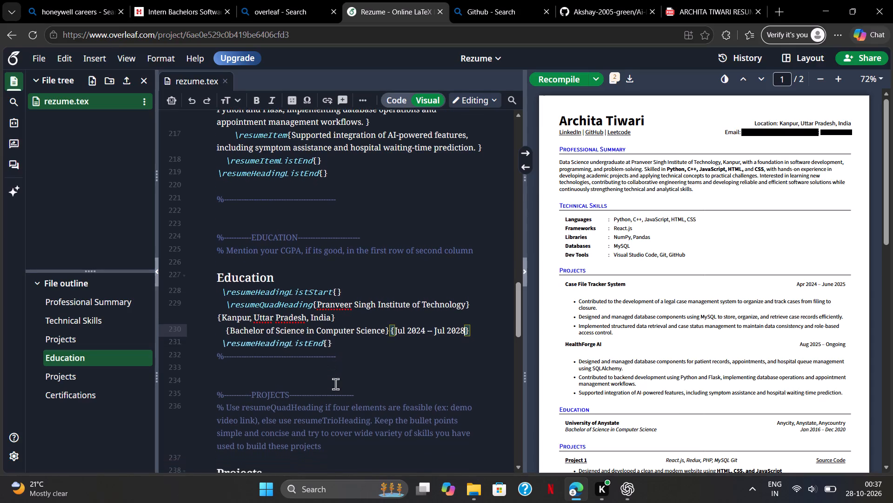
{"action": "scroll", "coordinate": [335, 384], "scroll_direction": "down", "scroll_amount": 1}
{"action": "scroll", "coordinate": [647, 450], "scroll_direction": "down", "scroll_amount": 1}
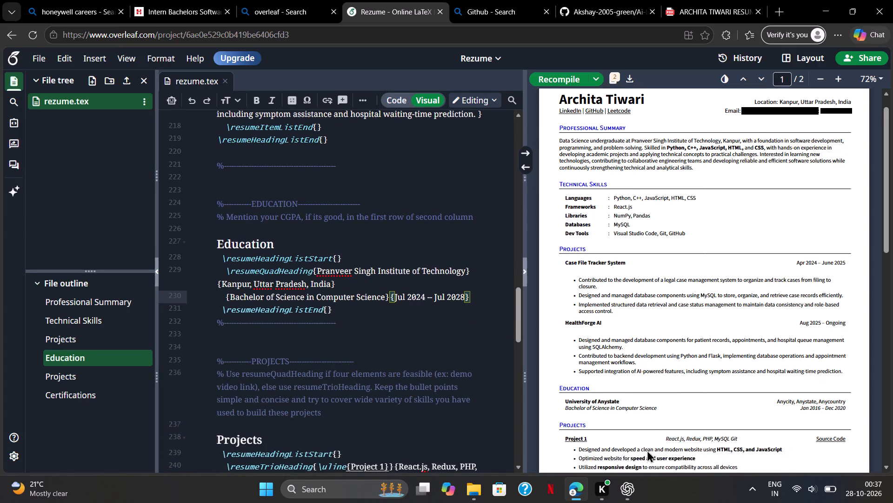
{"action": "scroll", "coordinate": [647, 450], "scroll_direction": "down", "scroll_amount": 2}
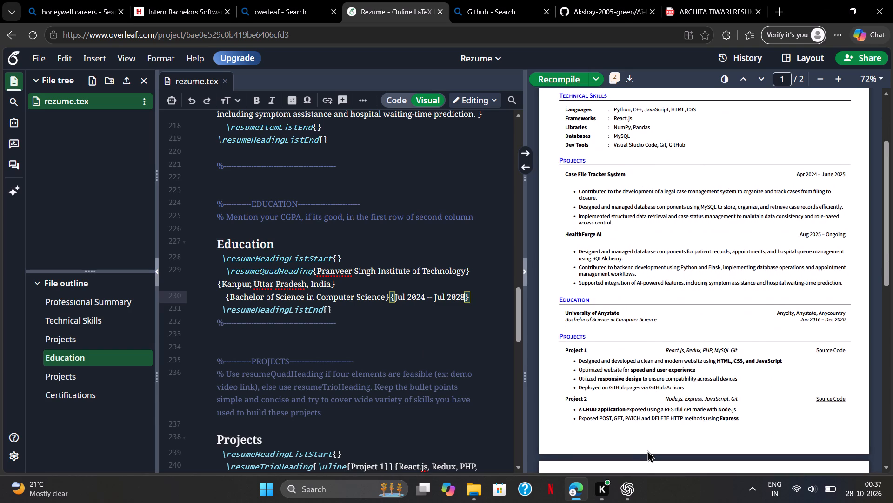
{"action": "scroll", "coordinate": [647, 450], "scroll_direction": "down", "scroll_amount": 3}
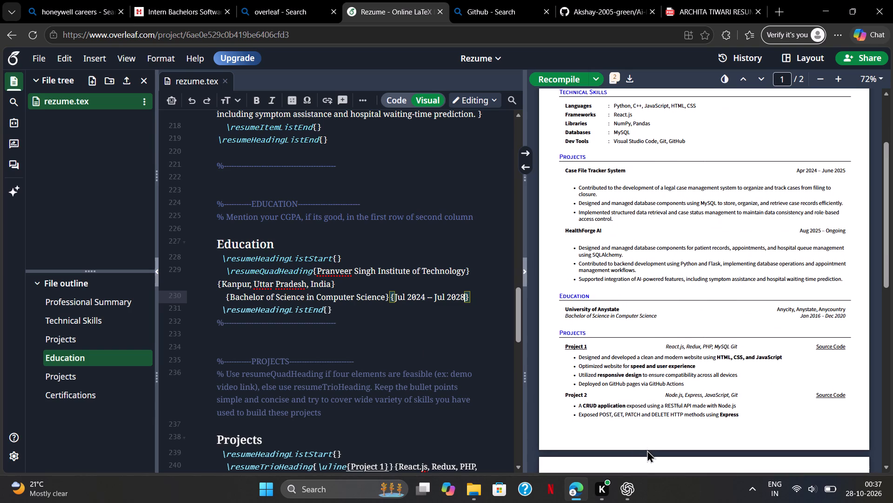
{"action": "scroll", "coordinate": [647, 450], "scroll_direction": "down", "scroll_amount": 1}
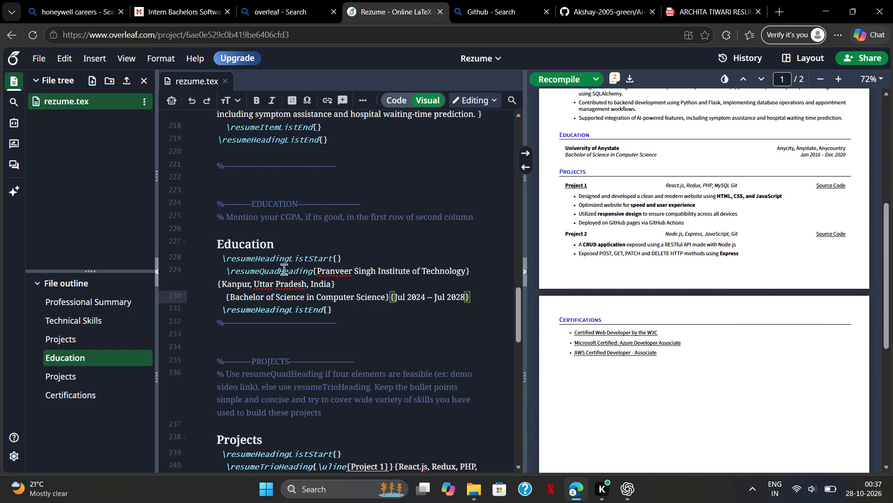
Duplicate the whole Pranveer Singh Institute of Technology heading list block twice, directly beneath the original in the Education section.
{"action": "left_click", "coordinate": [363, 314]}
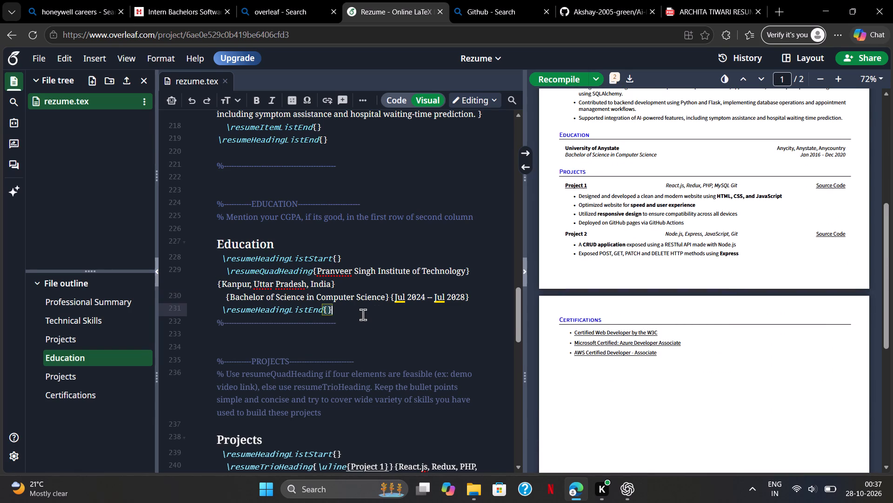
{"action": "left_click", "coordinate": [364, 260]}
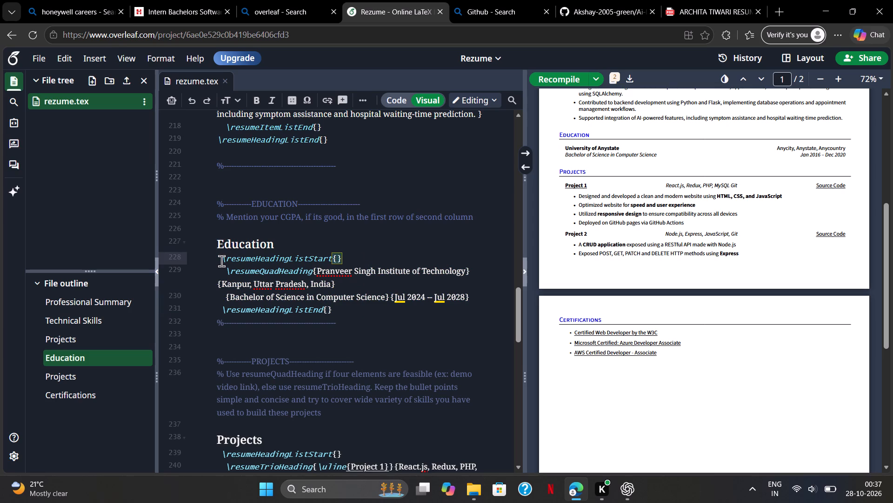
{"action": "left_click_drag", "start_coordinate": [221, 260], "coordinate": [361, 313]}
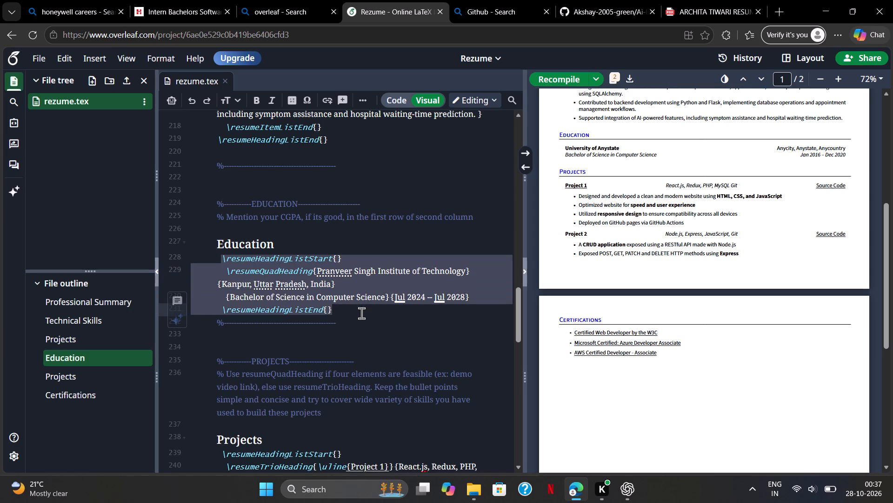
{"action": "key", "text": "ctrl+c"}
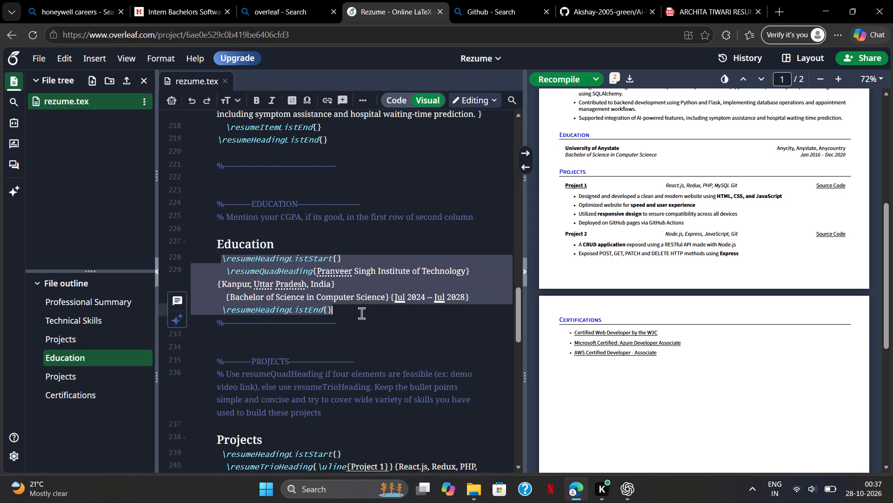
{"action": "left_click", "coordinate": [361, 313]}
{"action": "key", "text": "Return"}
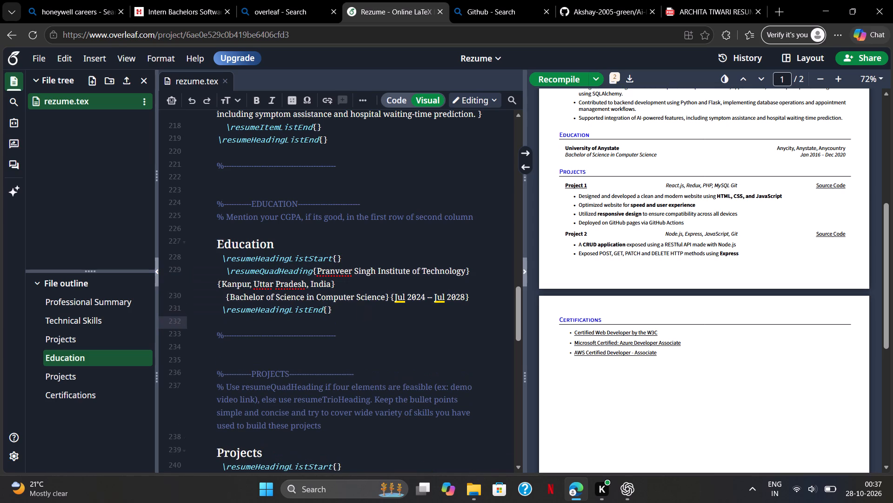
{"action": "key", "text": "ctrl+v"}
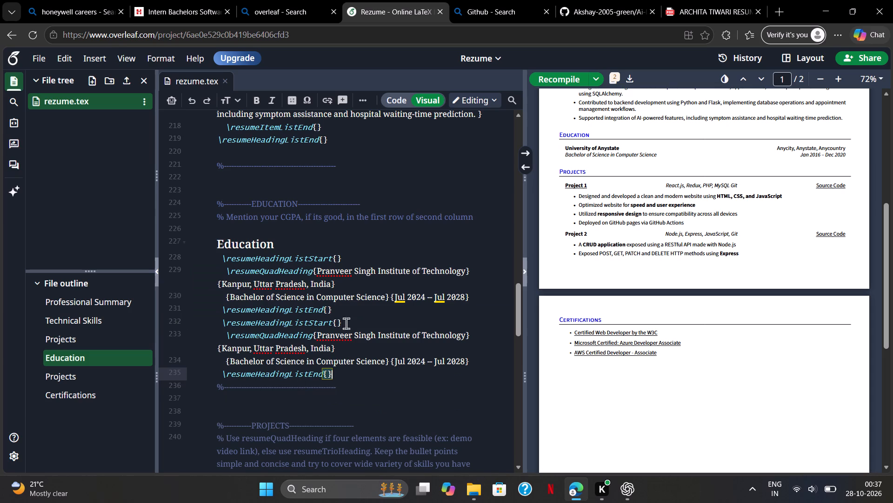
{"action": "left_click_drag", "start_coordinate": [317, 268], "coordinate": [432, 286]}
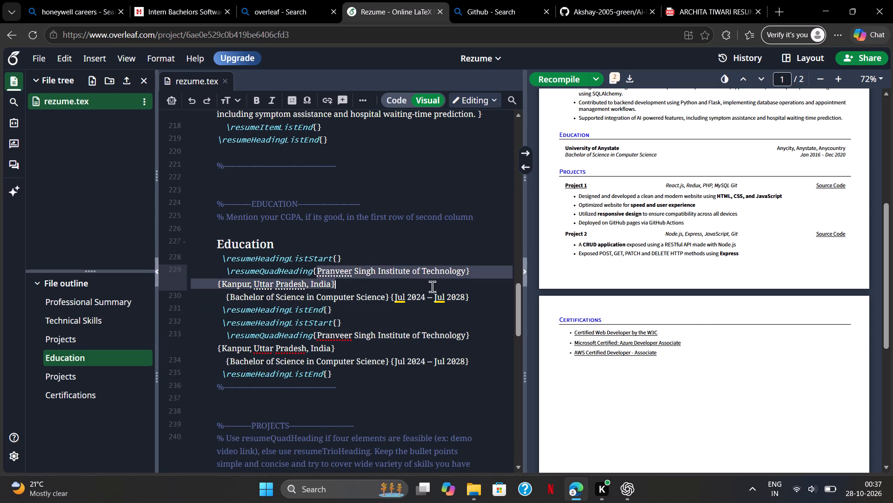
{"action": "left_click_drag", "start_coordinate": [432, 286], "coordinate": [447, 270]}
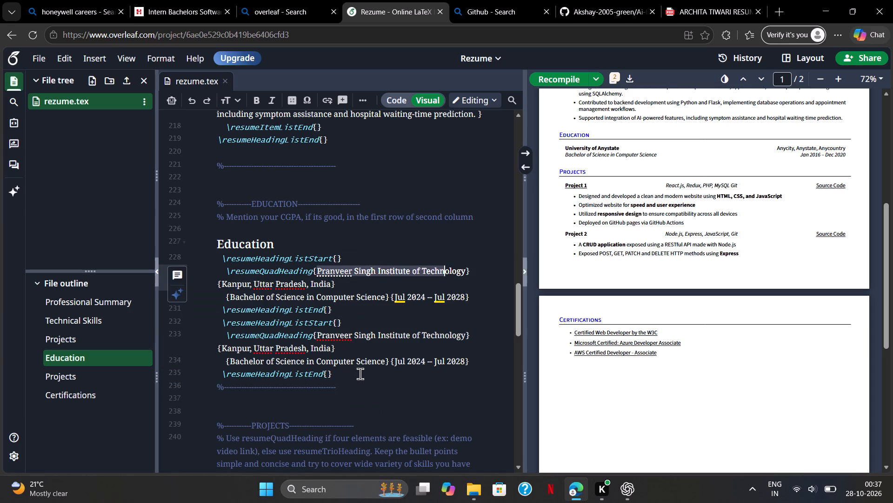
{"action": "left_click", "coordinate": [363, 370]}
{"action": "key", "text": "Return"}
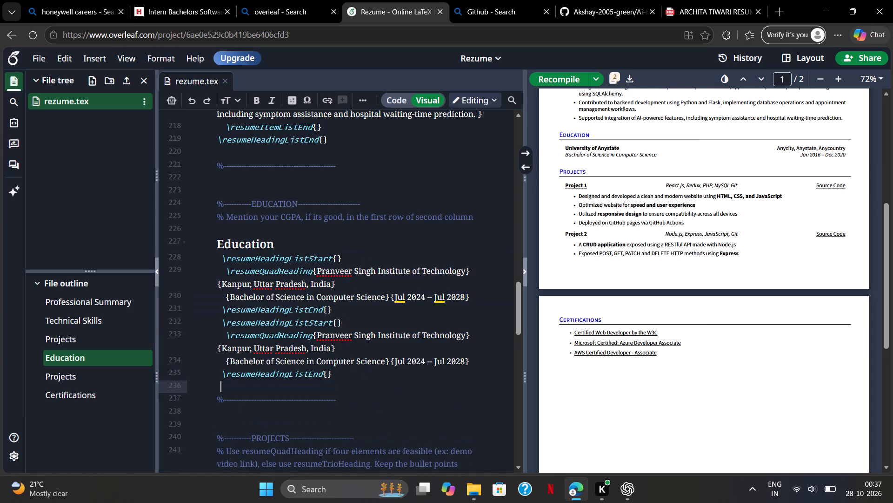
{"action": "key", "text": "ctrl+v"}
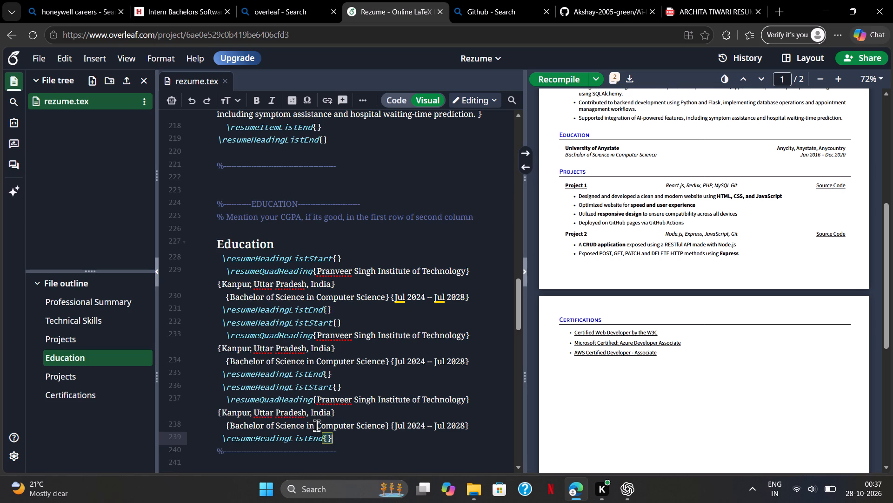
Replace the institution name in the second Education entry with "Mariampur Senior Secondary School".
{"action": "left_click_drag", "start_coordinate": [318, 398], "coordinate": [328, 411]}
{"action": "left_click_drag", "start_coordinate": [319, 335], "coordinate": [324, 350]}
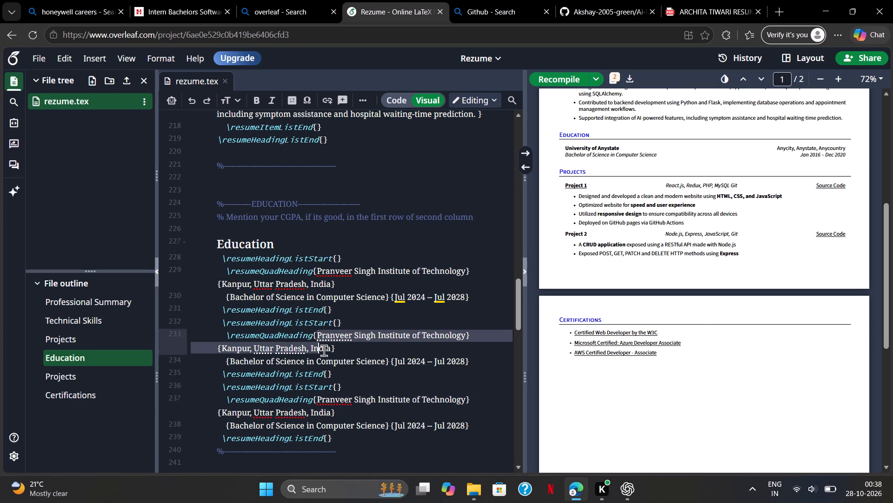
{"action": "left_click_drag", "start_coordinate": [324, 350], "coordinate": [463, 335]}
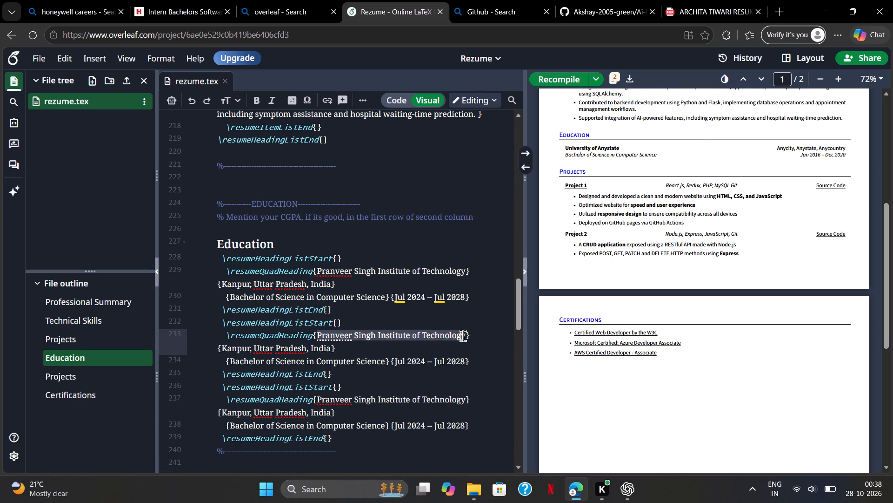
{"action": "left_click_drag", "start_coordinate": [463, 335], "coordinate": [466, 336]}
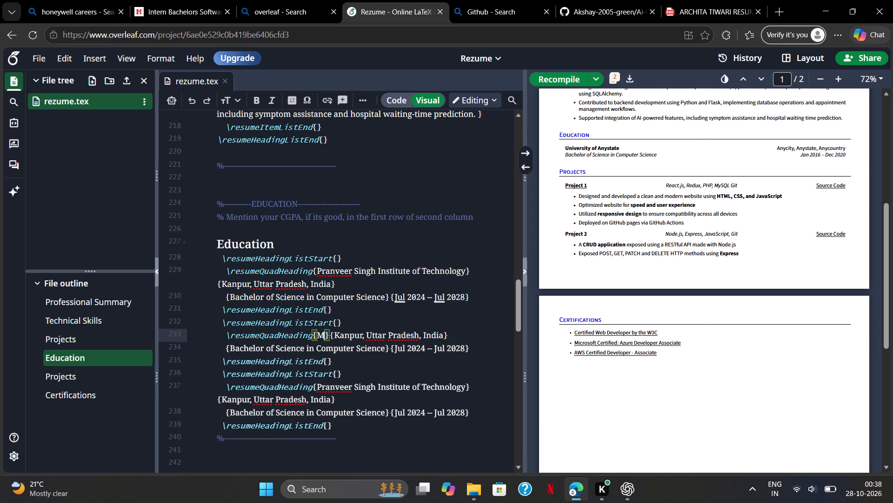
{"action": "type", "text": "ariampur s"}
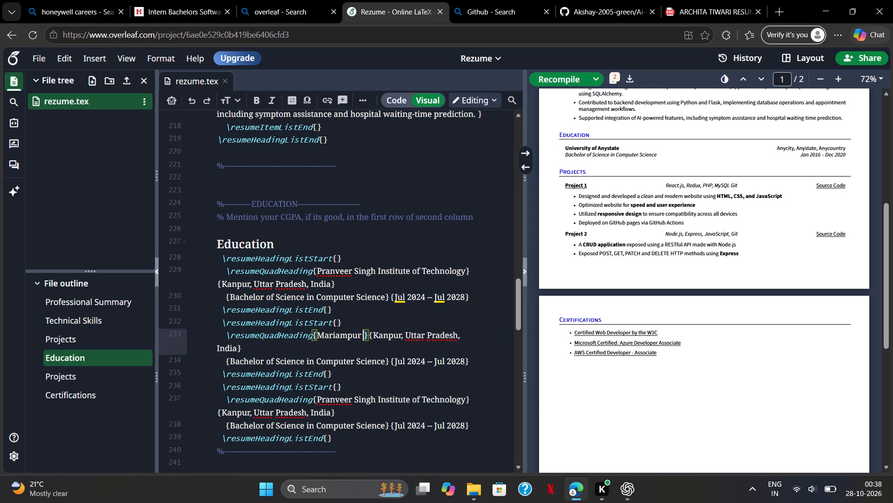
{"action": "key", "text": "s"}
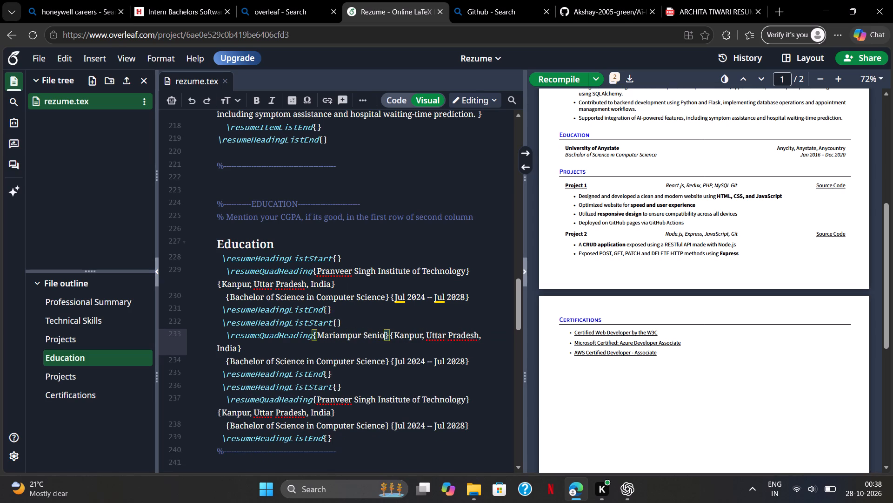
{"action": "key", "text": "s"}
{"action": "type", "text": "econd"}
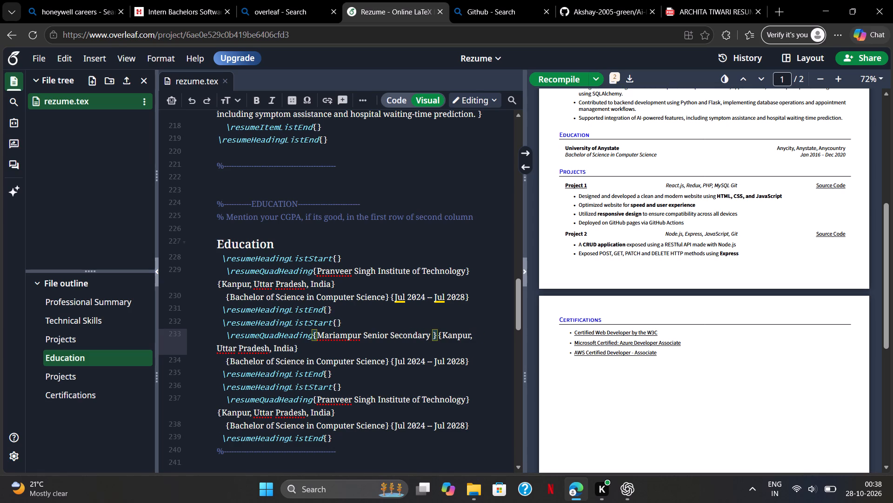
{"action": "key", "text": "s"}
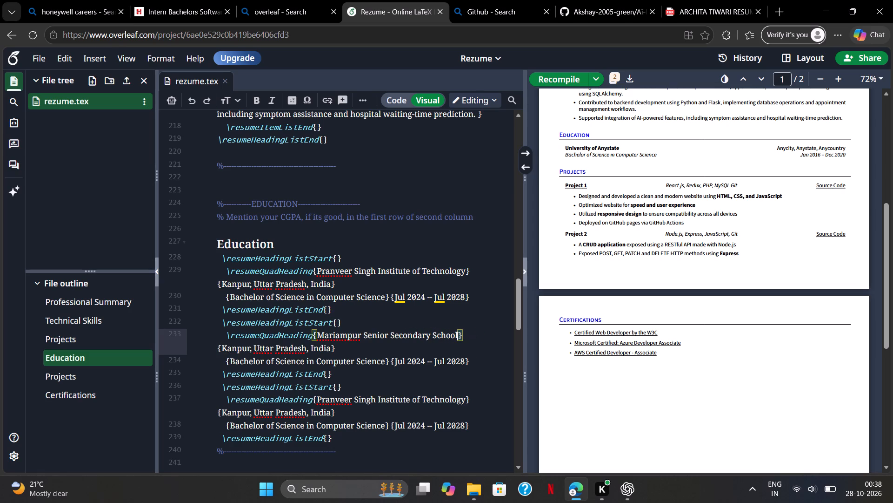
In the second Education entry, replace the degree with "Class XII" and the date range with "2024".
{"action": "double_click", "coordinate": [387, 362]}
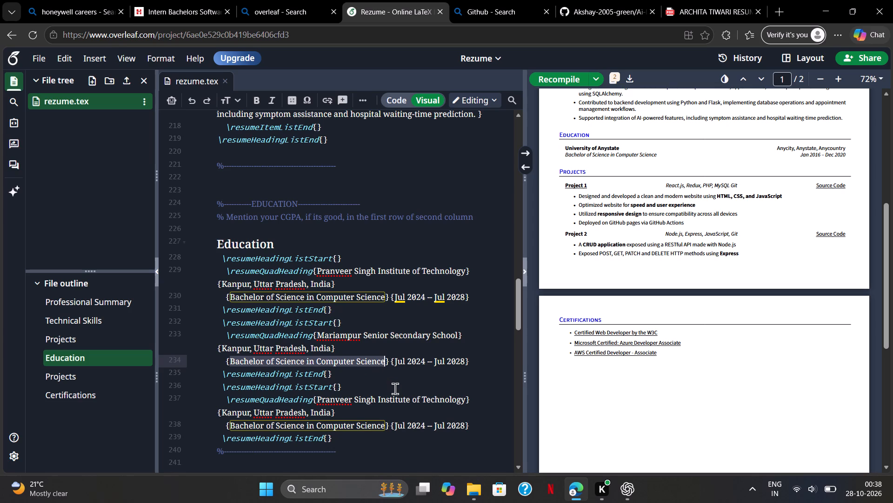
{"action": "key", "text": "c"}
{"action": "type", "text": "lass"}
{"action": "key", "text": "space"}
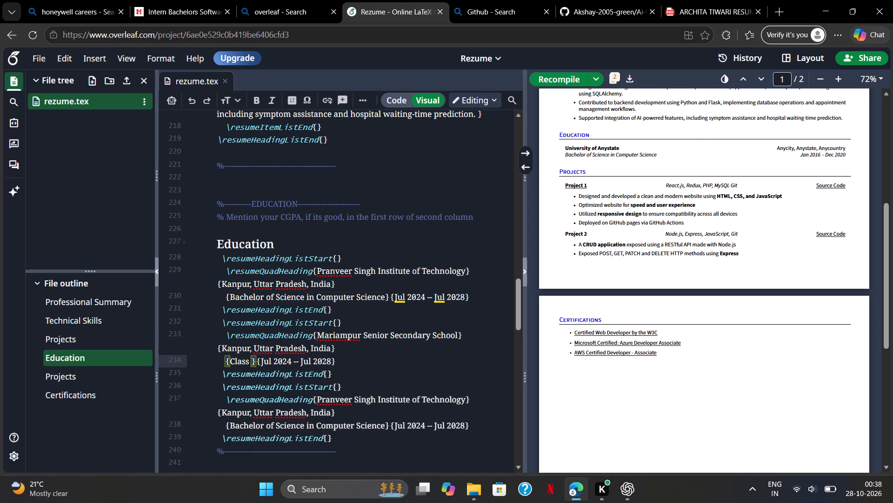
{"action": "key", "text": "x"}
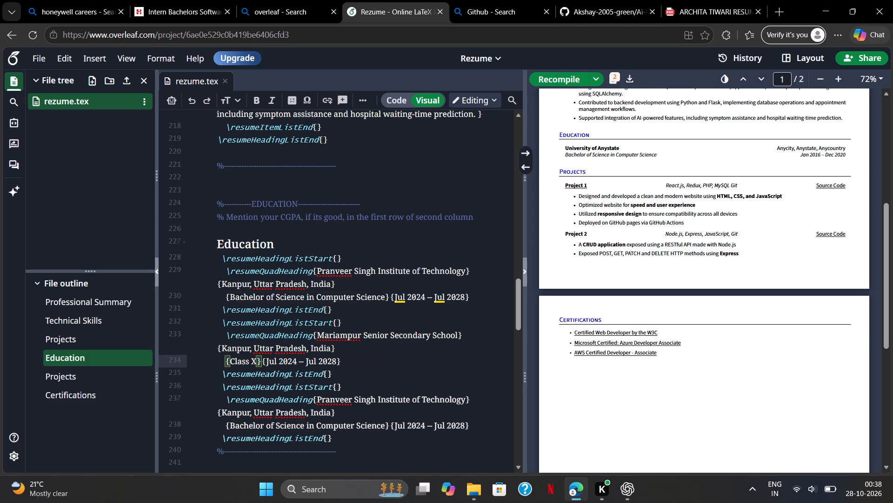
{"action": "type", "text": "II"}
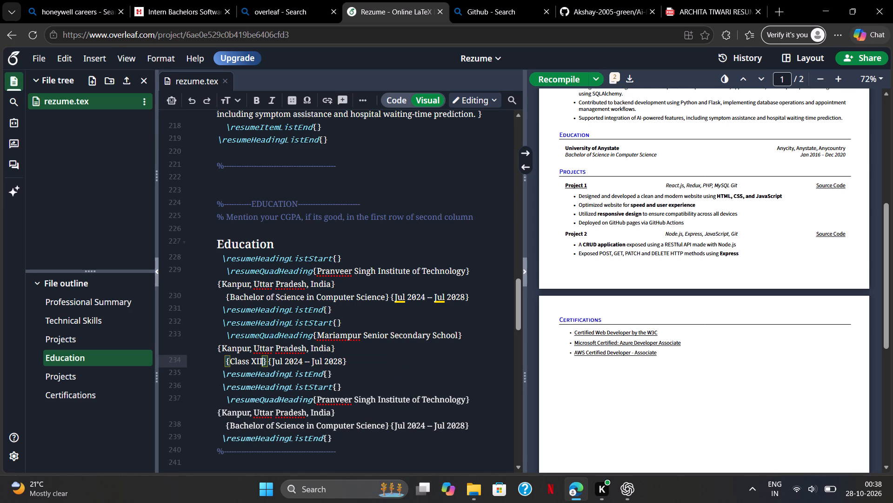
{"action": "left_click_drag", "start_coordinate": [341, 361], "coordinate": [274, 361]}
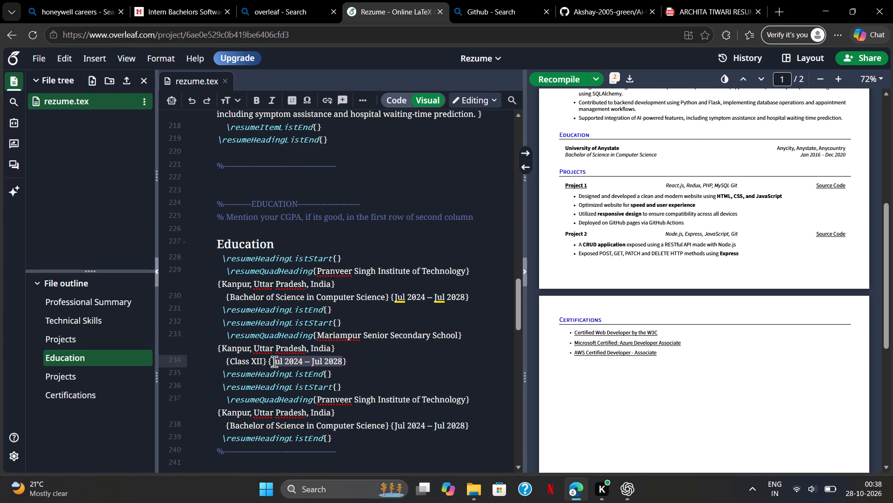
{"action": "left_click_drag", "start_coordinate": [274, 361], "coordinate": [270, 360]}
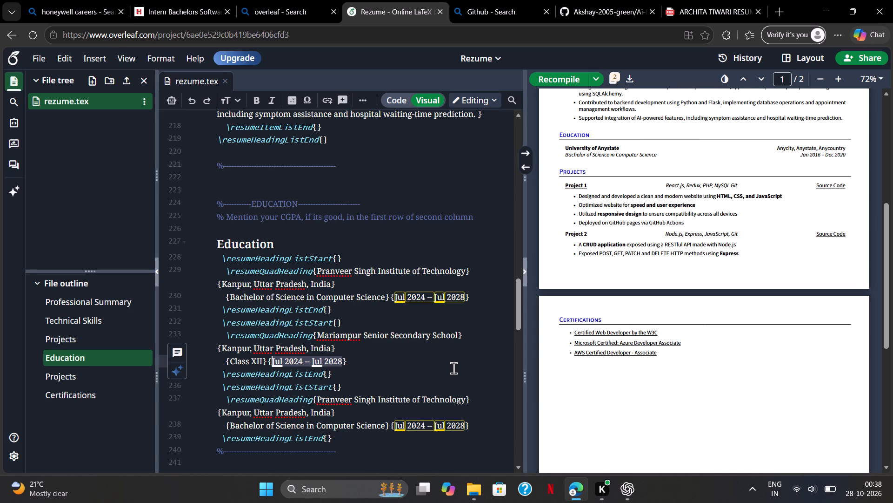
{"action": "type", "text": "20"}
{"action": "type", "text": "24"}
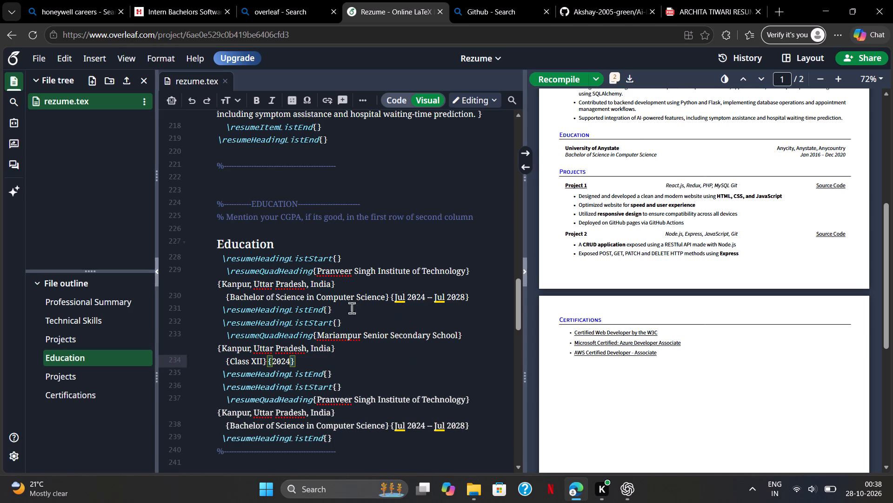
Copy "Mariampur Senior Secondary School" from the second Education entry over the institution name in the first entry.
{"action": "left_click_drag", "start_coordinate": [317, 334], "coordinate": [471, 333]}
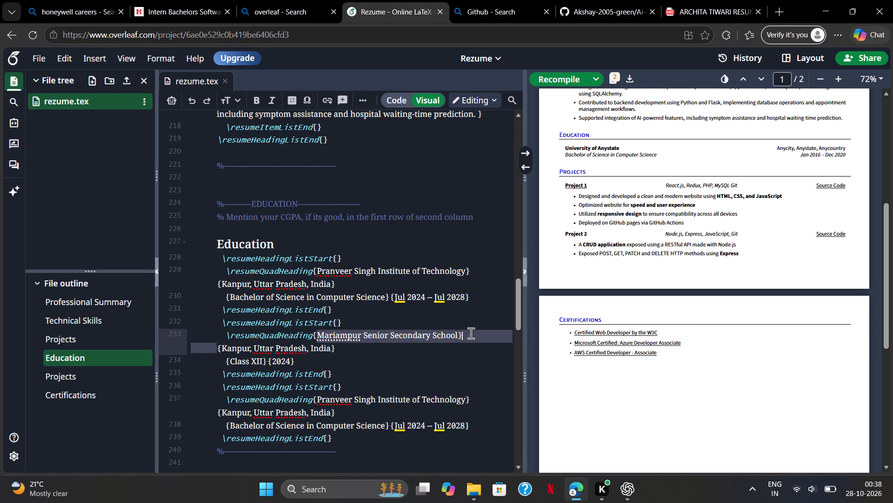
{"action": "left_click_drag", "start_coordinate": [471, 333], "coordinate": [458, 336]}
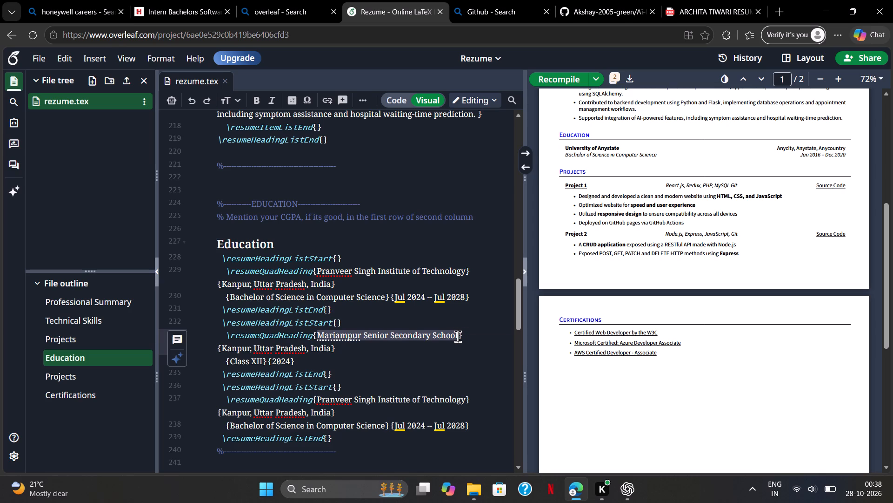
{"action": "key", "text": "ctrl+c"}
{"action": "left_click_drag", "start_coordinate": [317, 270], "coordinate": [463, 276]}
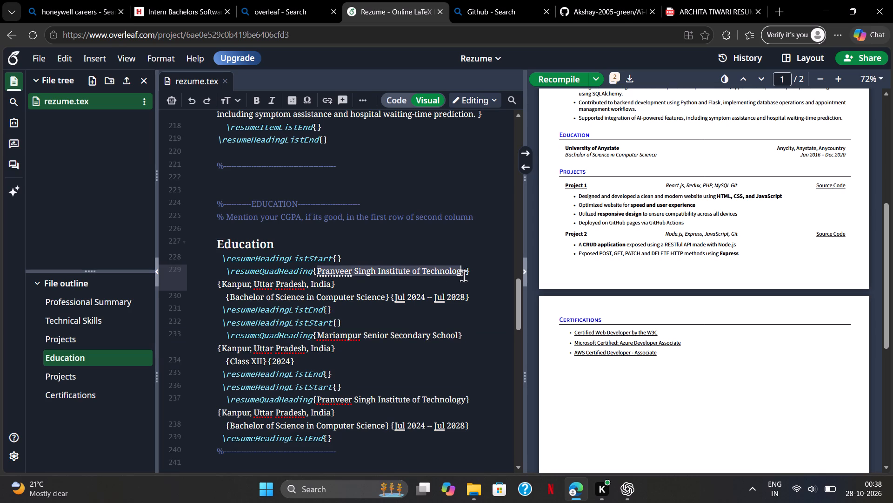
{"action": "left_click_drag", "start_coordinate": [463, 276], "coordinate": [467, 278]}
{"action": "key", "text": "BackSpace"}
{"action": "key", "text": "ctrl+v"}
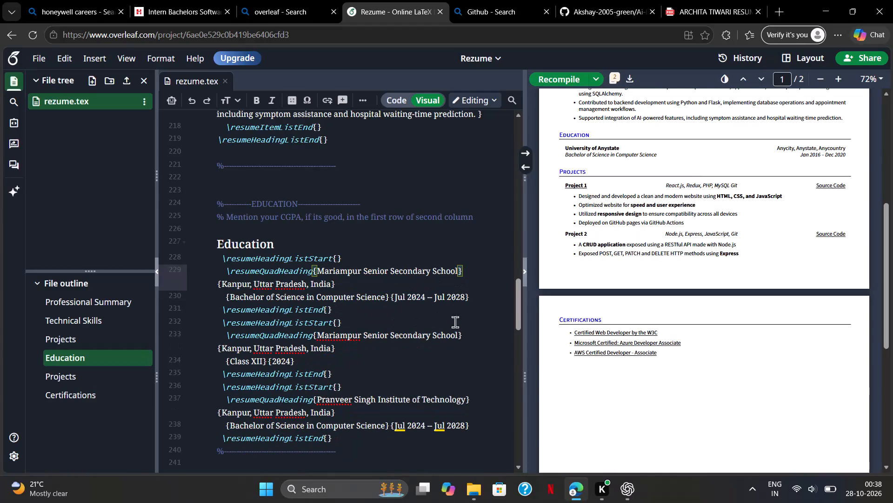
Replace the degree in the first Education entry with "Class X".
{"action": "triple_click", "coordinate": [232, 299]}
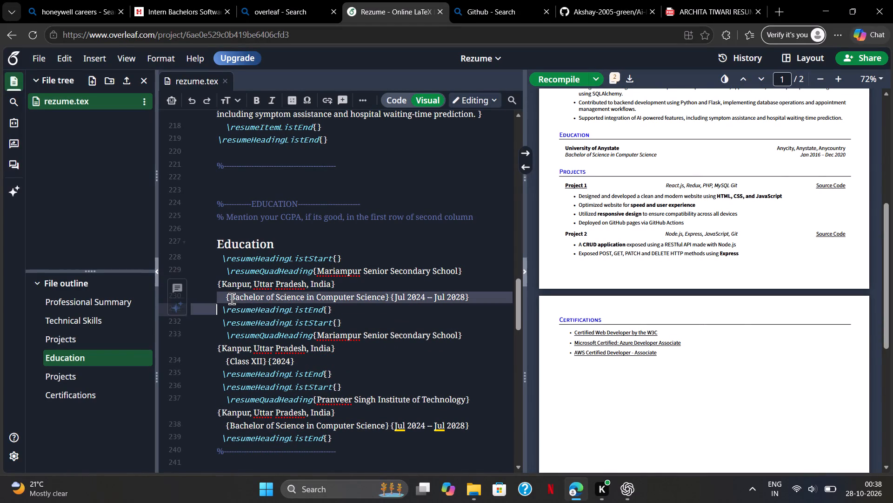
{"action": "triple_click", "coordinate": [232, 299]}
{"action": "double_click", "coordinate": [232, 299]}
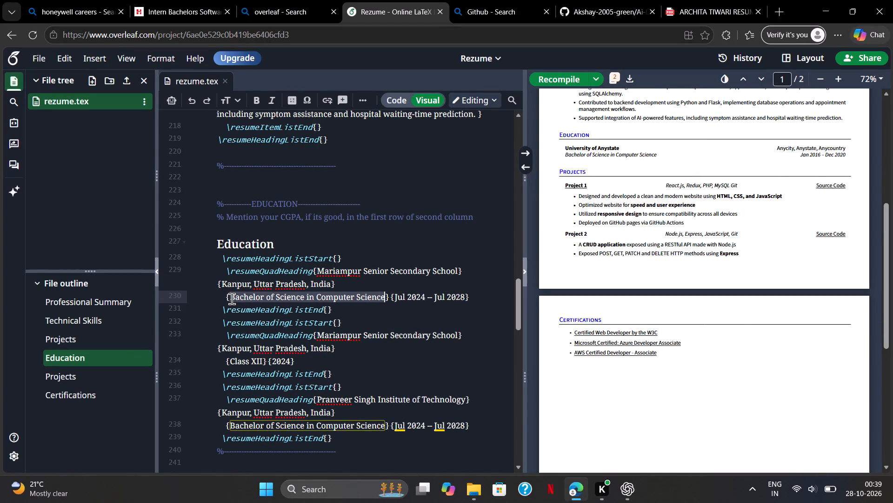
{"action": "key", "text": "BackSpace"}
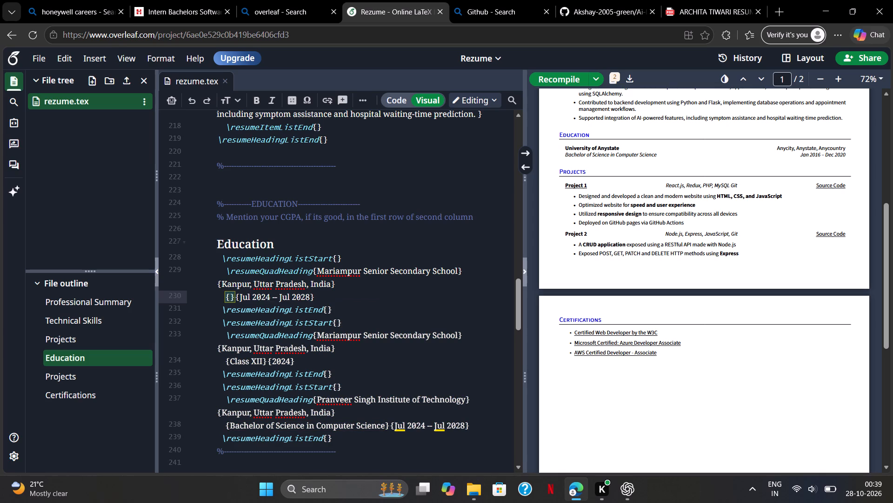
{"action": "type", "text": "XC"}
{"action": "key", "text": "BackSpace"}
{"action": "key", "text": "BackSpace"}
{"action": "key", "text": "c"}
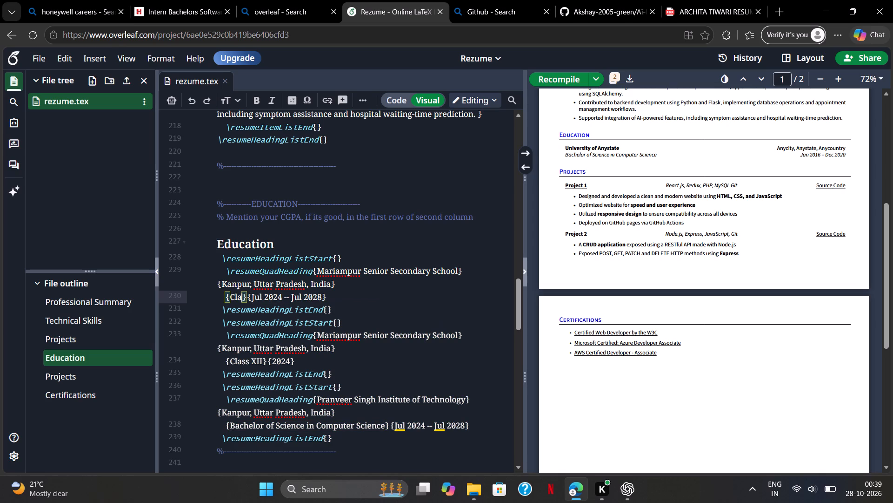
{"action": "key", "text": "x"}
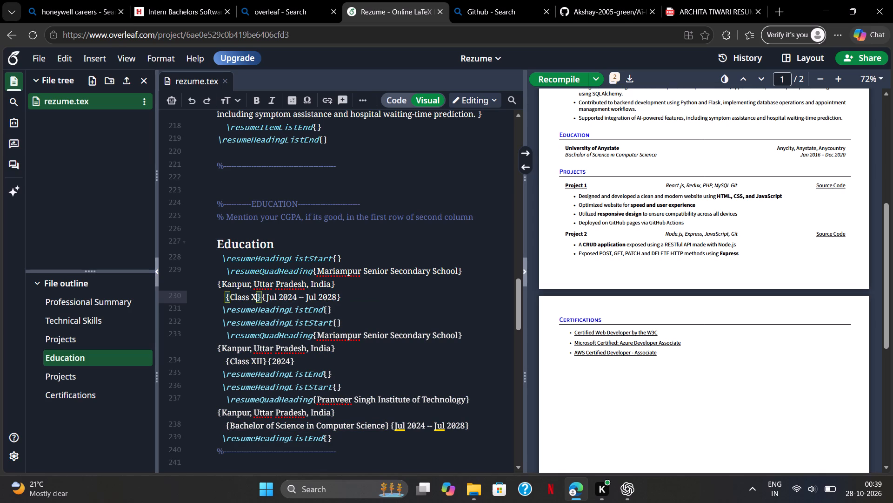
Replace the date range in the first Education entry with the single year "2022".
{"action": "triple_click", "coordinate": [294, 299]}
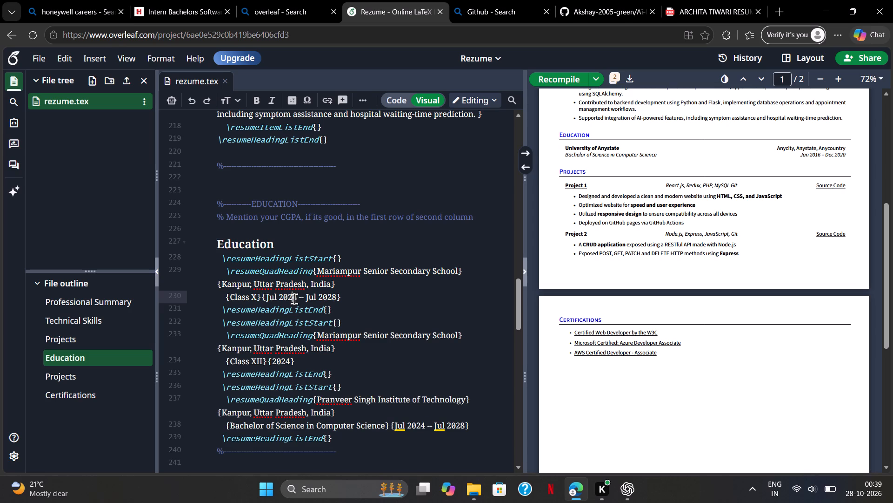
{"action": "double_click", "coordinate": [294, 299]}
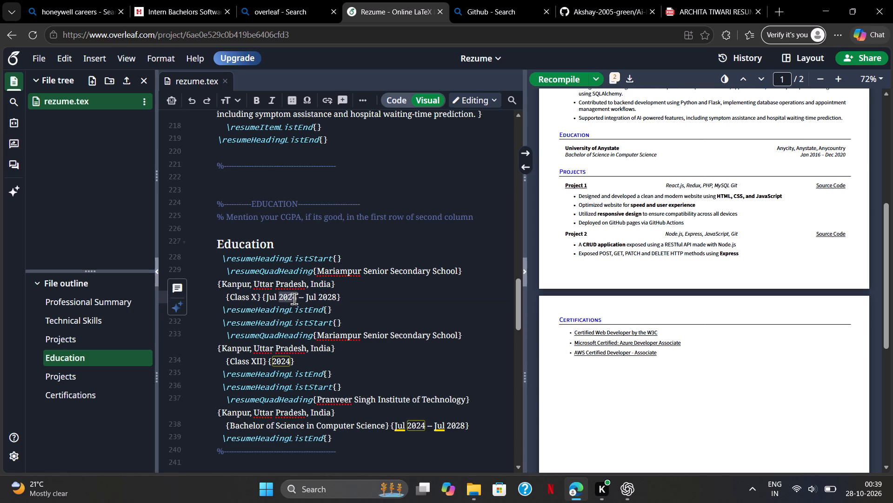
{"action": "key", "text": "BackSpace"}
{"action": "key", "text": "BackSpace"}
{"action": "key", "text": "BackSpace"}
{"action": "key", "text": "BackSpace"}
{"action": "key", "text": "BackSpace"}
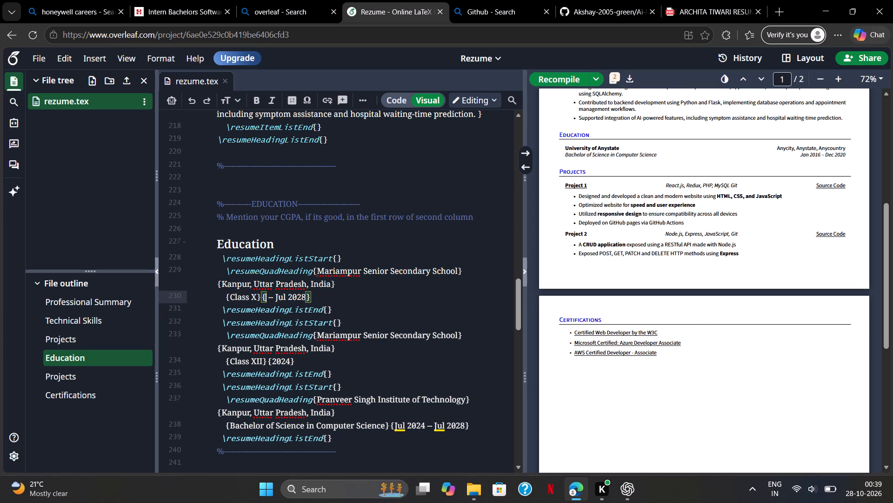
{"action": "type", "text": "2022"}
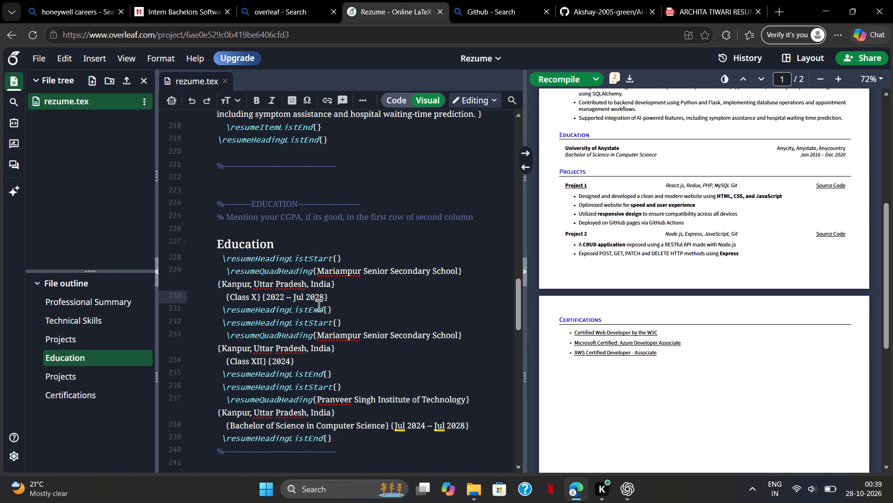
{"action": "left_click", "coordinate": [322, 297]}
{"action": "key", "text": "BackSpace"}
{"action": "key", "text": "BackSpace"}
{"action": "key", "text": "BackSpace"}
{"action": "key", "text": "BackSpace"}
{"action": "key", "text": "BackSpace"}
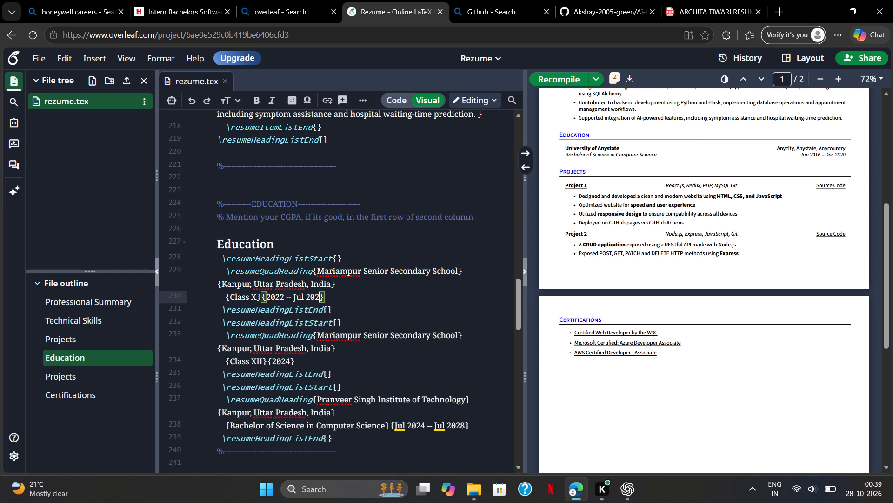
{"action": "key", "text": "BackSpace"}
{"action": "key", "text": "BackSpace"}
{"action": "key", "text": "BackSpace"}
{"action": "key", "text": "BackSpace"}
{"action": "key", "text": "BackSpace"}
{"action": "key", "text": "BackSpace"}
{"action": "key", "text": "BackSpace"}
Delete the whole placeholder Projects section below Education, from its heading through the closing heading-list command, including Project 1 and Project 2.
{"action": "scroll", "coordinate": [360, 438], "scroll_direction": "down", "scroll_amount": 1}
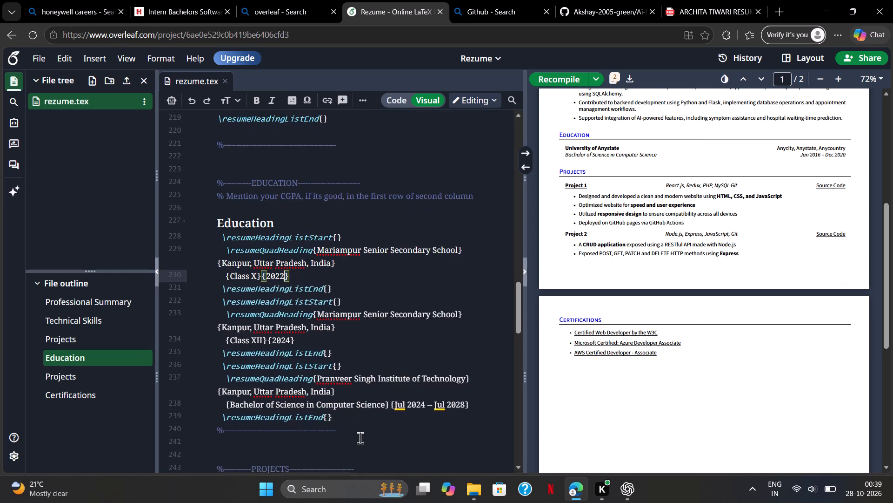
{"action": "scroll", "coordinate": [360, 438], "scroll_direction": "down", "scroll_amount": 5}
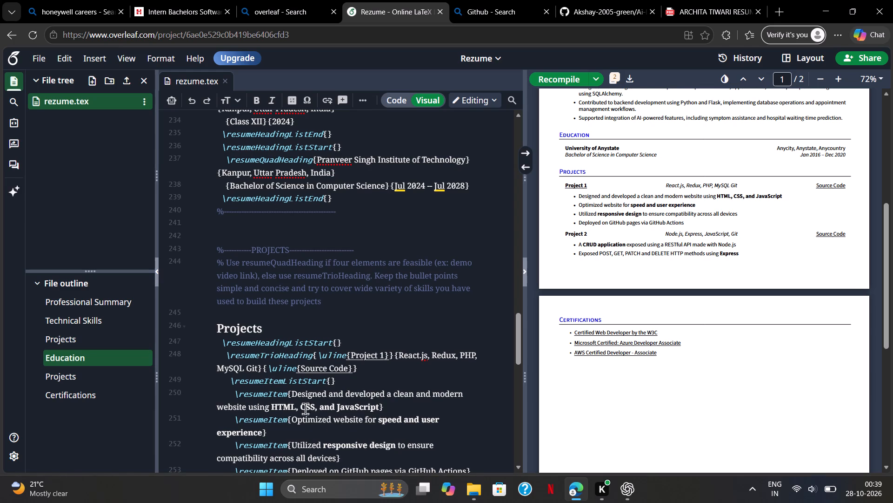
{"action": "scroll", "coordinate": [246, 357], "scroll_direction": "down", "scroll_amount": 3}
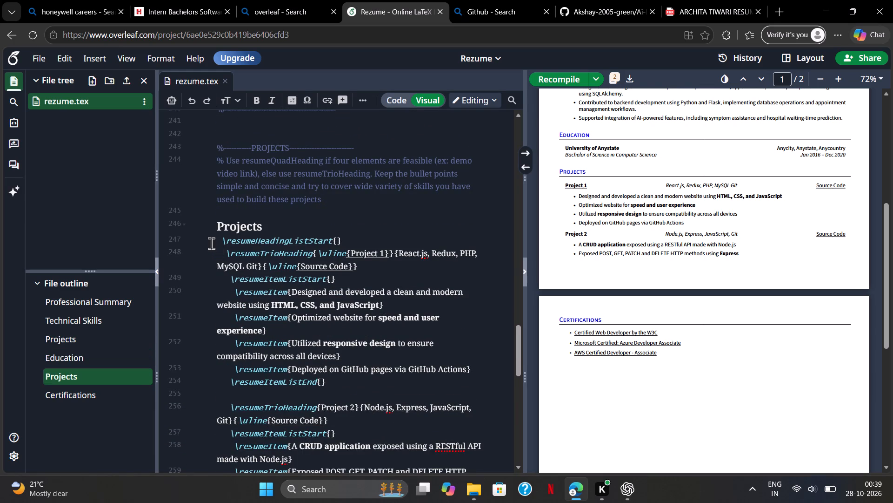
{"action": "left_click_drag", "start_coordinate": [215, 226], "coordinate": [370, 422]}
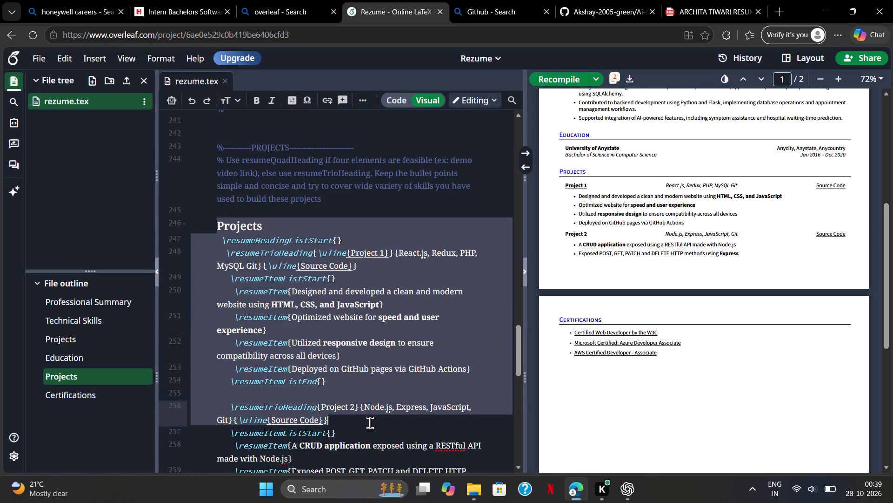
{"action": "left_click_drag", "start_coordinate": [370, 422], "coordinate": [346, 431]}
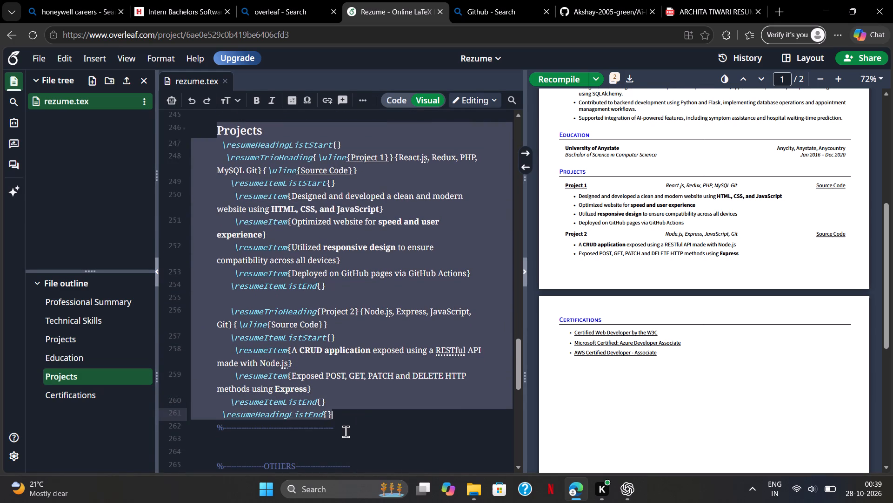
{"action": "left_click_drag", "start_coordinate": [346, 431], "coordinate": [345, 416]}
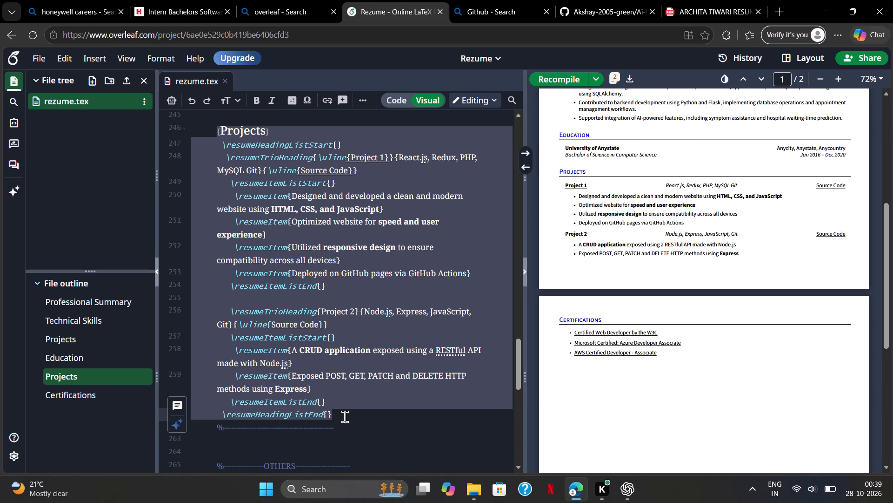
{"action": "key", "text": "BackSpace"}
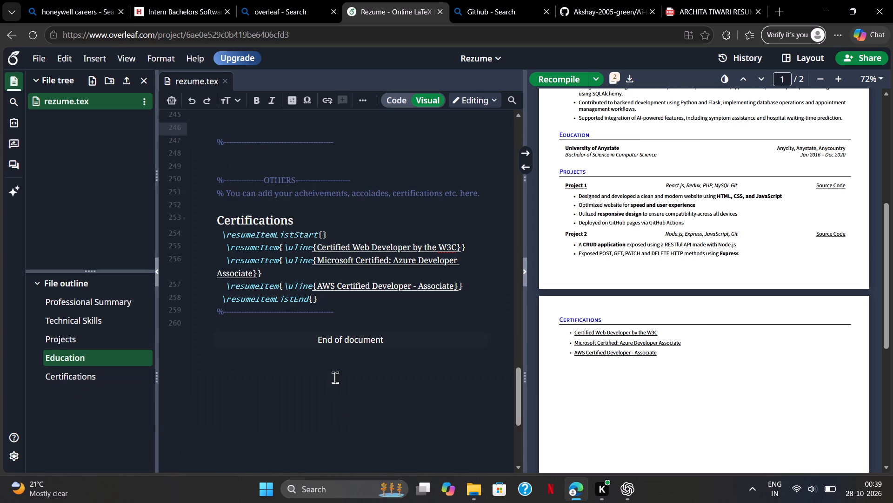
Check the remaining Projects and Education sections in the source and the compiled resume preview.
{"action": "scroll", "coordinate": [335, 377], "scroll_direction": "up", "scroll_amount": 1}
{"action": "left_click", "coordinate": [68, 343]}
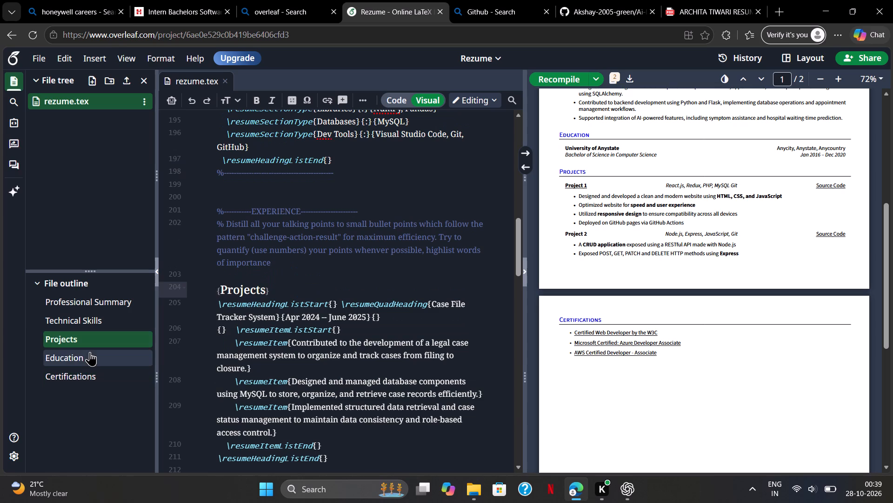
{"action": "left_click", "coordinate": [90, 352]}
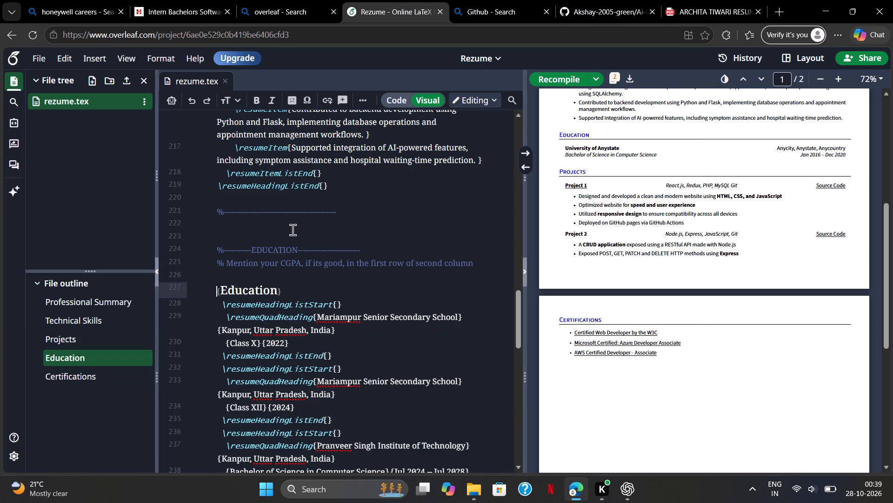
{"action": "scroll", "coordinate": [393, 178], "scroll_direction": "up", "scroll_amount": 2}
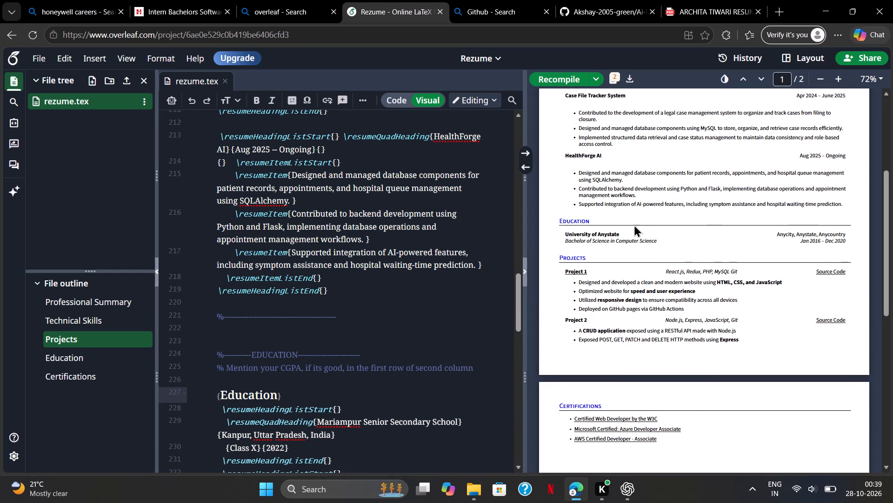
{"action": "scroll", "coordinate": [370, 409], "scroll_direction": "down", "scroll_amount": 2}
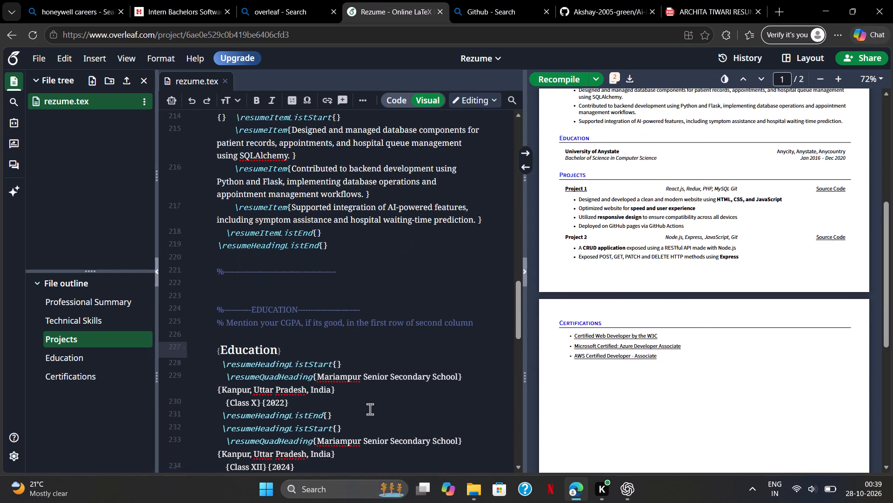
Examine the source from the Education entries down to the Certifications list, selecting the first certification's text.
{"action": "scroll", "coordinate": [370, 409], "scroll_direction": "down", "scroll_amount": 7}
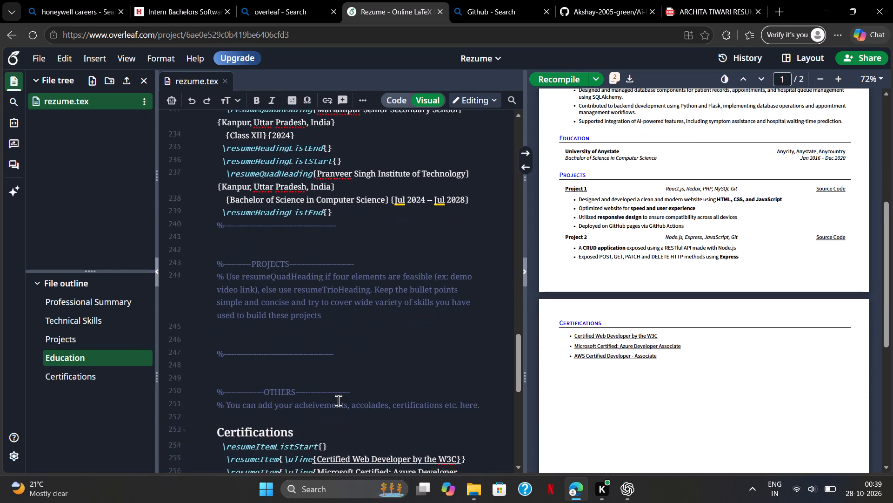
{"action": "scroll", "coordinate": [338, 401], "scroll_direction": "down", "scroll_amount": 1}
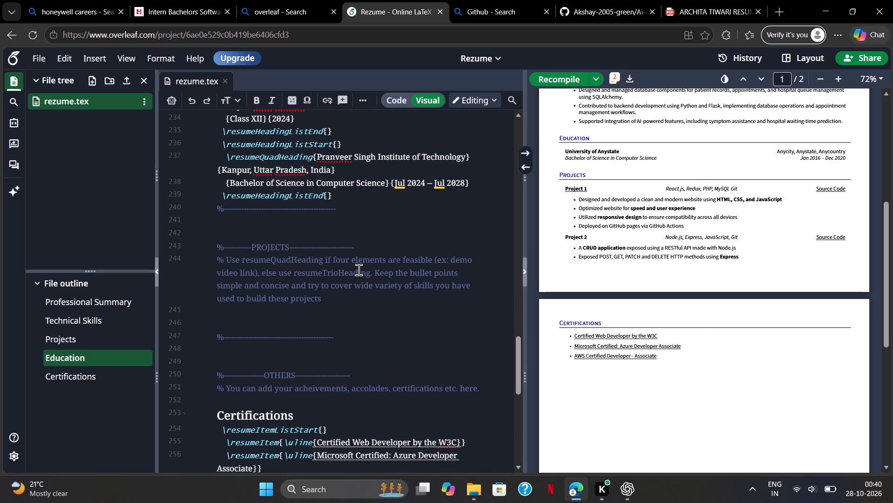
{"action": "scroll", "coordinate": [266, 366], "scroll_direction": "down", "scroll_amount": 1}
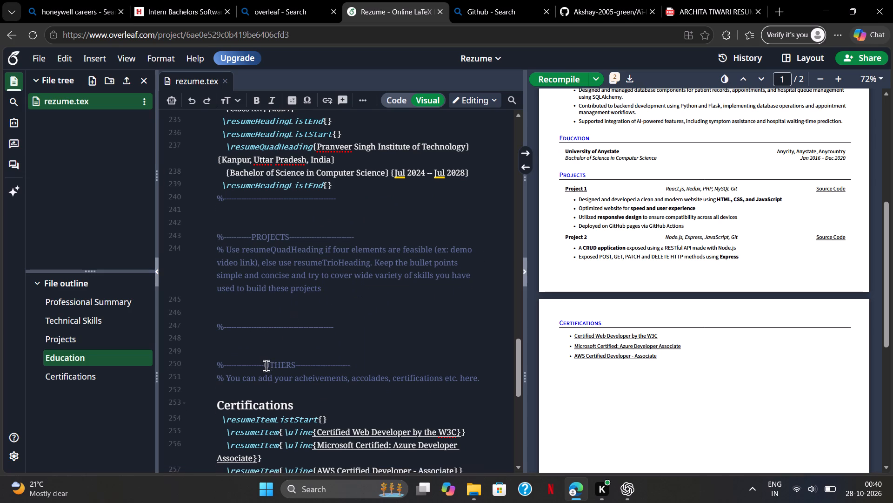
{"action": "scroll", "coordinate": [266, 366], "scroll_direction": "down", "scroll_amount": 1}
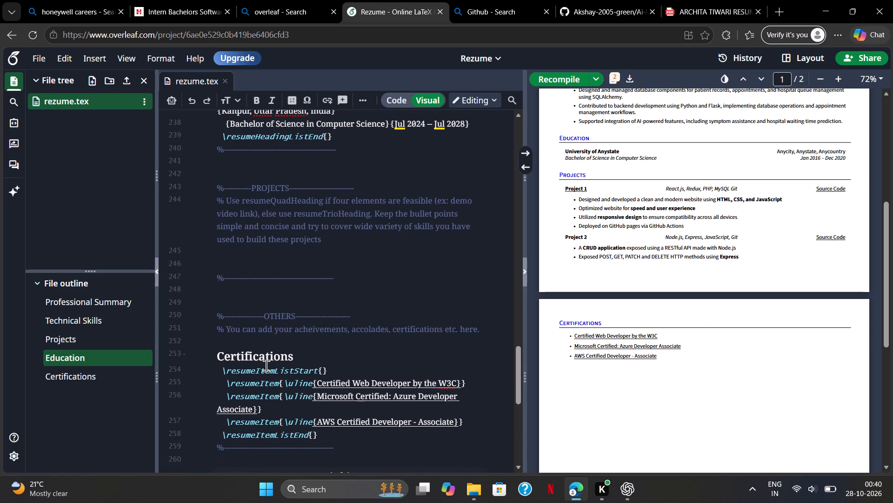
{"action": "scroll", "coordinate": [266, 366], "scroll_direction": "down", "scroll_amount": 1}
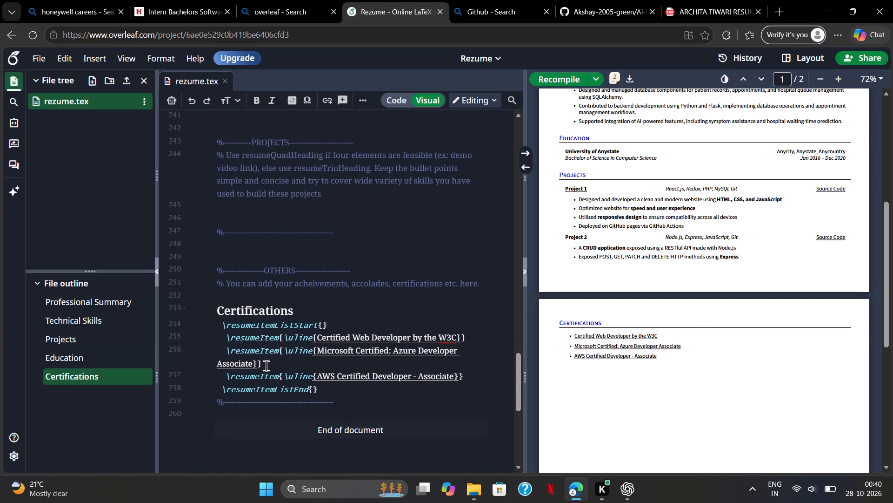
{"action": "double_click", "coordinate": [443, 339]}
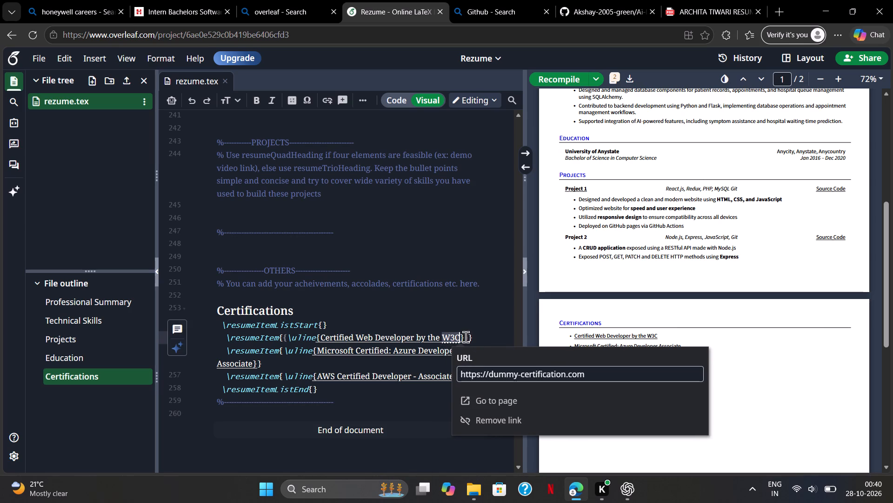
{"action": "left_click_drag", "start_coordinate": [463, 337], "coordinate": [325, 331]}
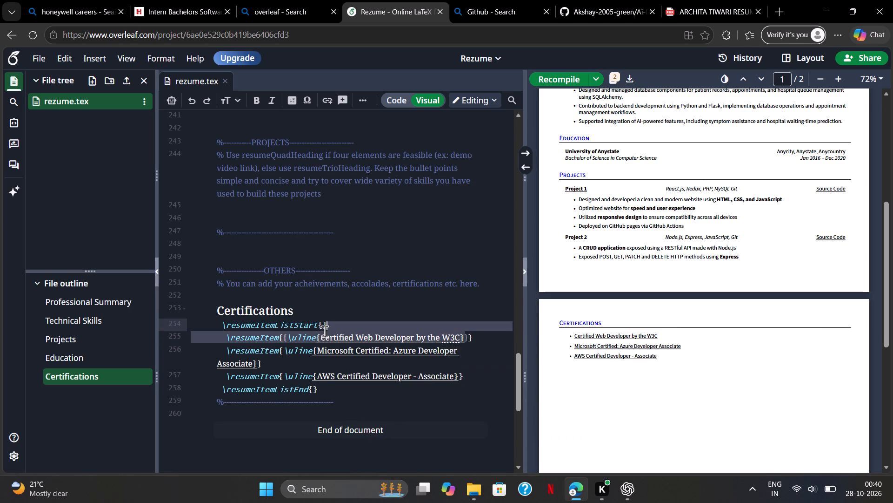
{"action": "left_click_drag", "start_coordinate": [325, 331], "coordinate": [321, 340]}
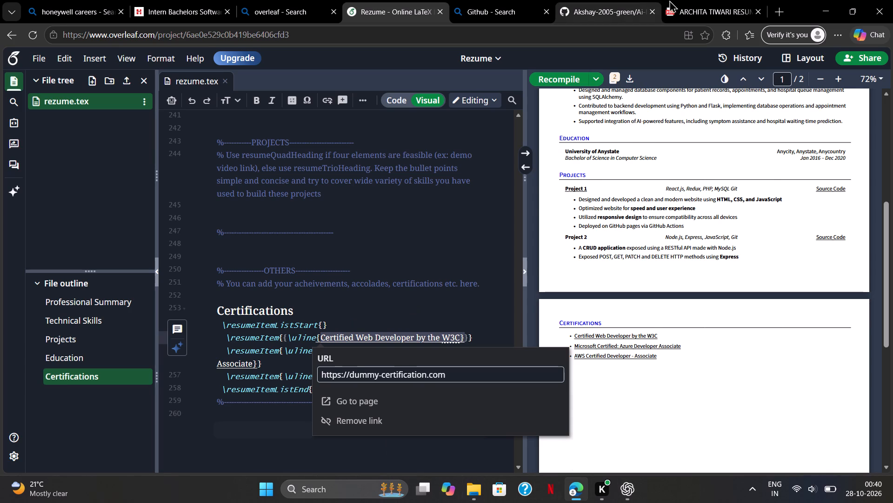
Switch to the existing resume PDF and copy the CaseBox project's tech stack "Python, JavaScript, SQL, CSS".
{"action": "left_click", "coordinate": [703, 3]}
{"action": "scroll", "coordinate": [367, 353], "scroll_direction": "down", "scroll_amount": 1}
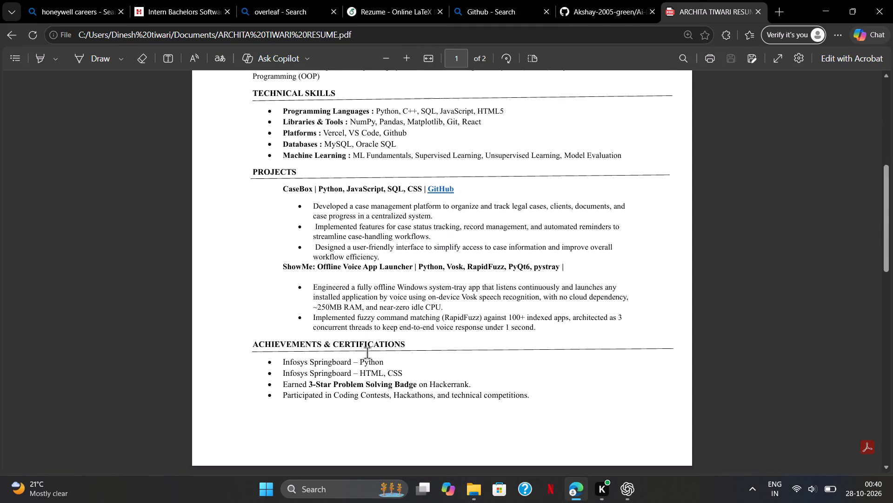
{"action": "scroll", "coordinate": [367, 353], "scroll_direction": "down", "scroll_amount": 2}
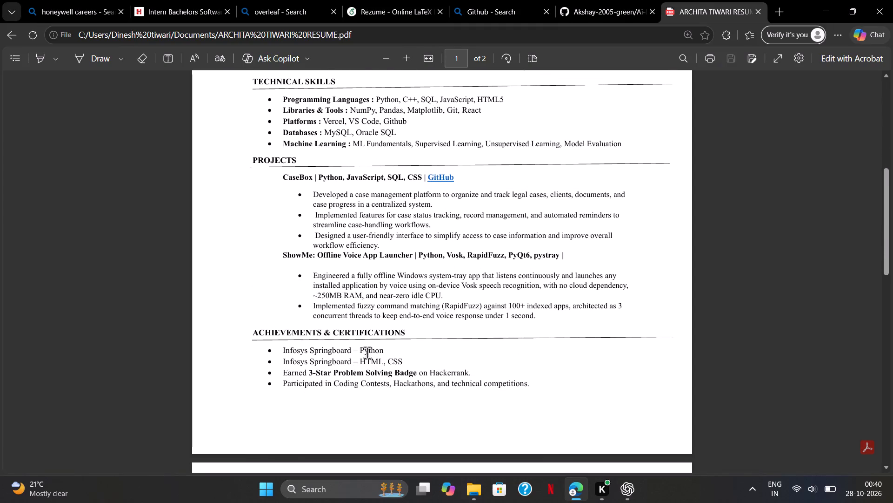
{"action": "scroll", "coordinate": [367, 353], "scroll_direction": "down", "scroll_amount": 1}
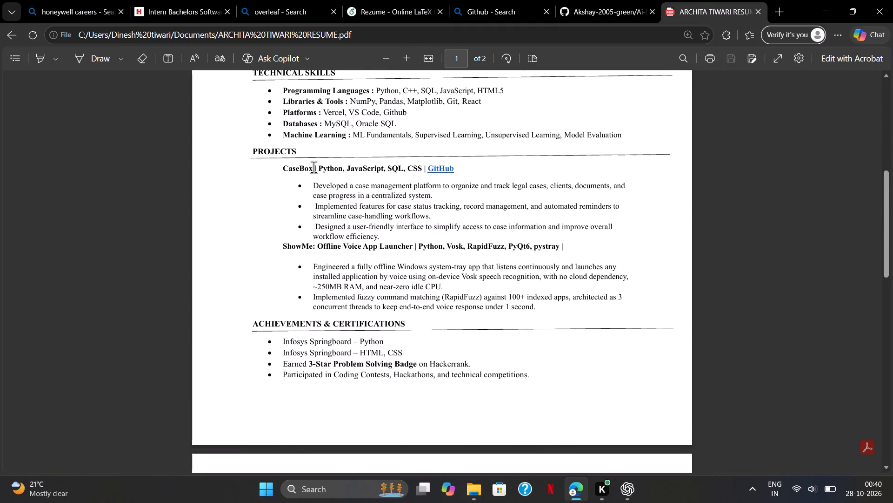
{"action": "left_click_drag", "start_coordinate": [318, 168], "coordinate": [428, 165]}
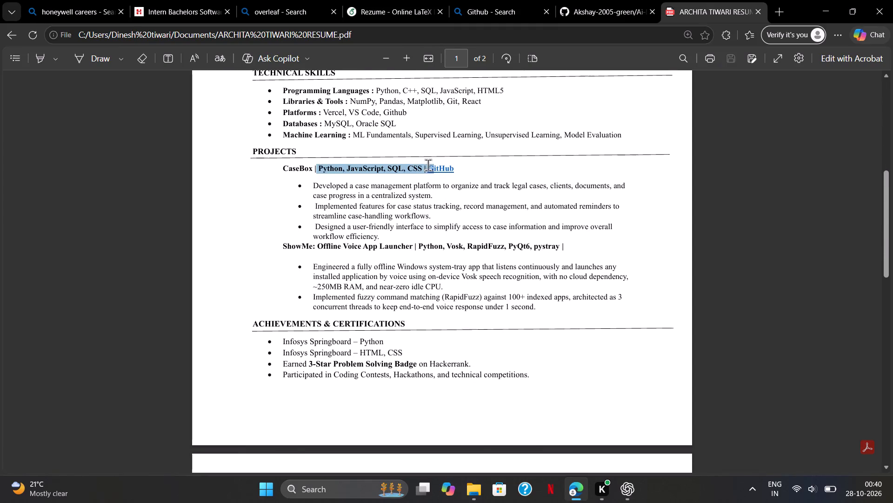
{"action": "left_click_drag", "start_coordinate": [428, 165], "coordinate": [422, 164]}
{"action": "left_click_drag", "start_coordinate": [422, 164], "coordinate": [422, 163]}
{"action": "key", "text": "ctrl+c"}
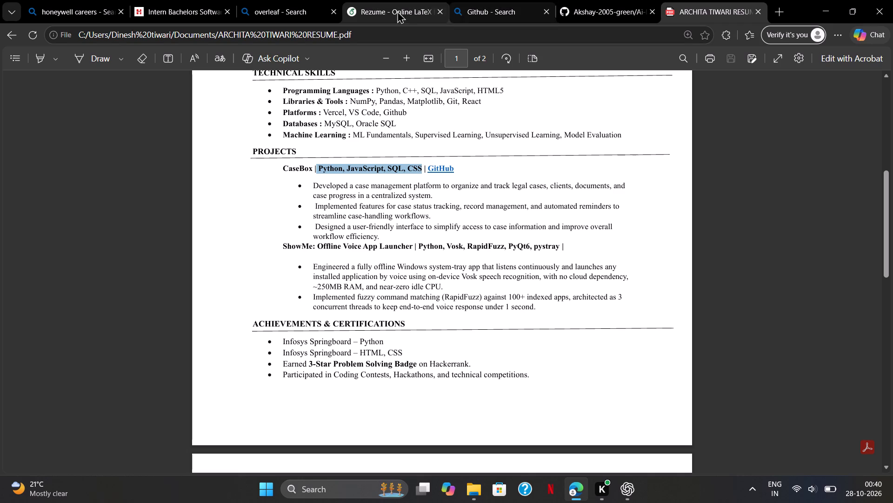
Back in Overleaf, paste the copied tech stack into the empty braces after the Case File Tracker System project's date range.
{"action": "left_click", "coordinate": [395, 8]}
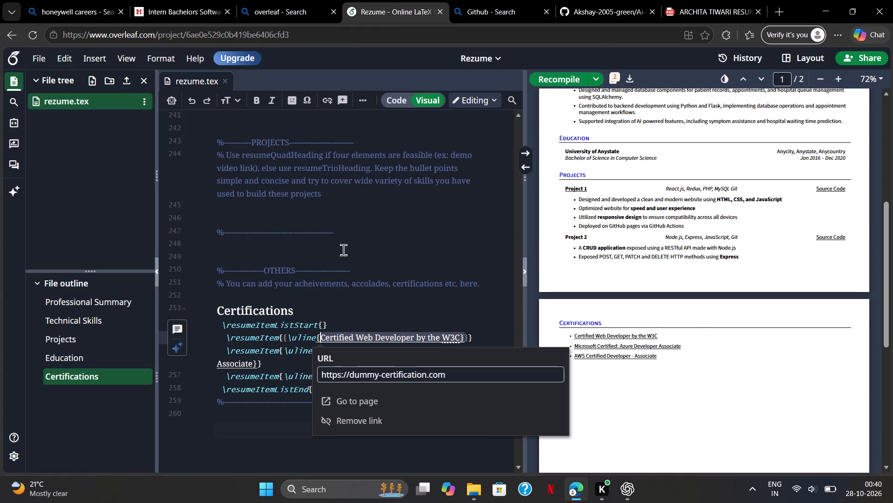
{"action": "left_click", "coordinate": [411, 242]}
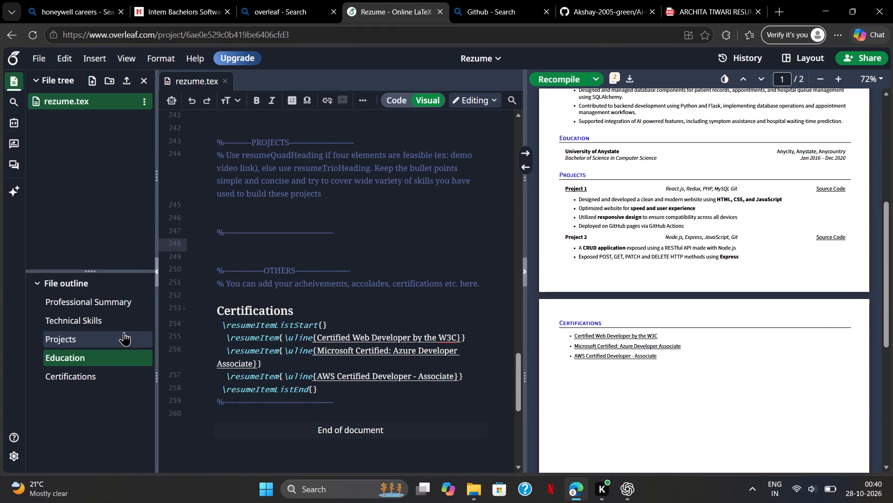
{"action": "left_click", "coordinate": [124, 332]}
{"action": "scroll", "coordinate": [295, 293], "scroll_direction": "down", "scroll_amount": 1}
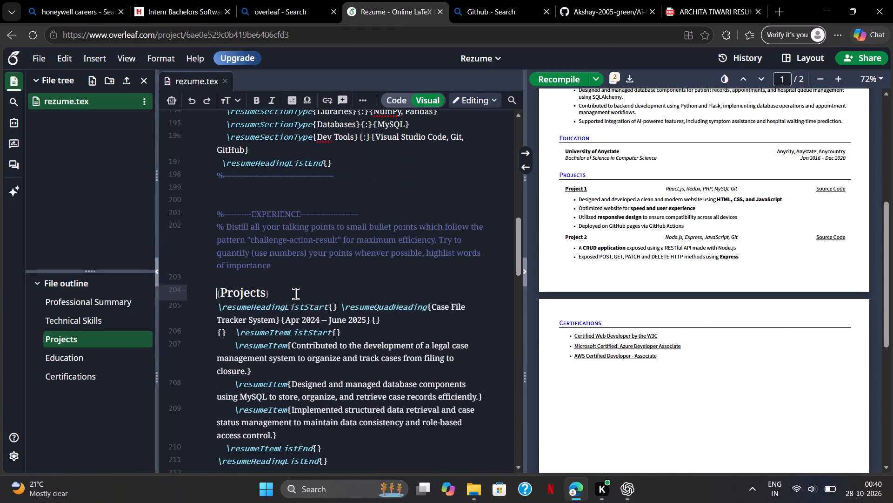
{"action": "scroll", "coordinate": [295, 293], "scroll_direction": "down", "scroll_amount": 1}
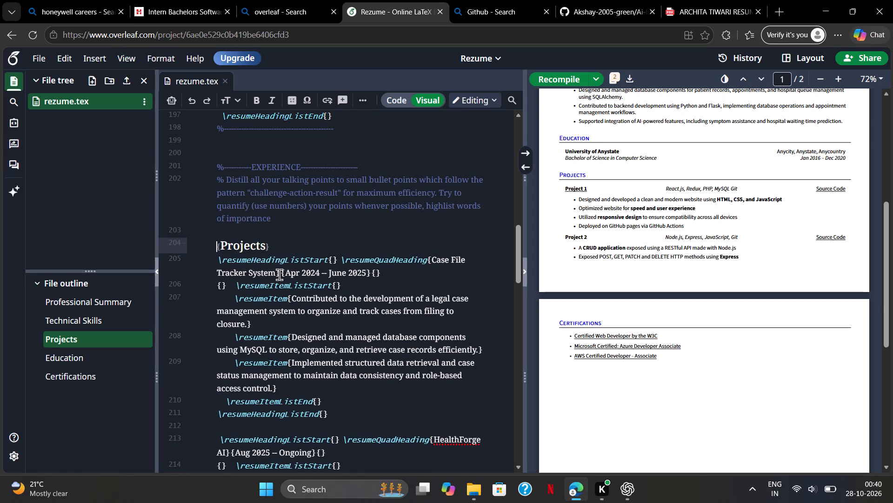
{"action": "left_click", "coordinate": [369, 284]}
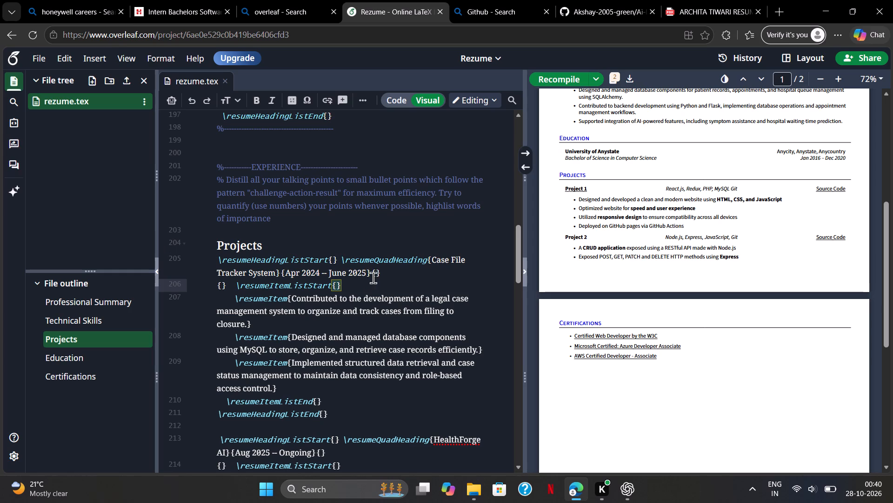
{"action": "left_click", "coordinate": [377, 273]}
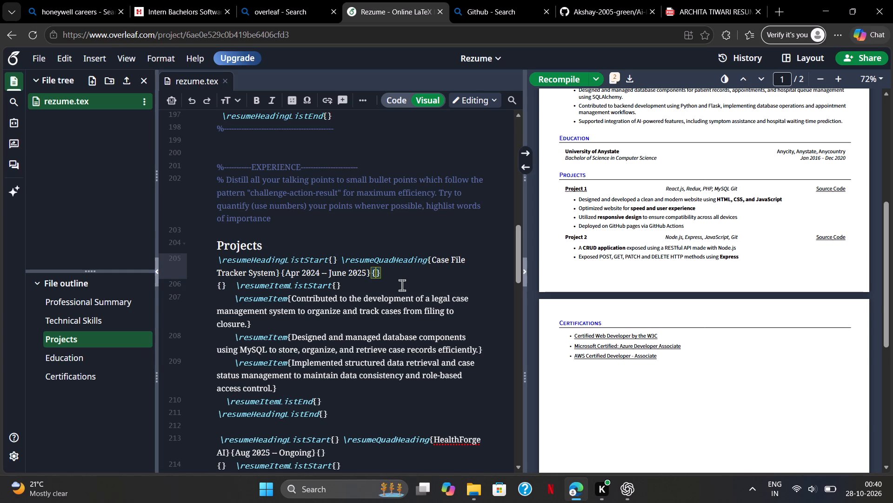
{"action": "key", "text": "ctrl+v"}
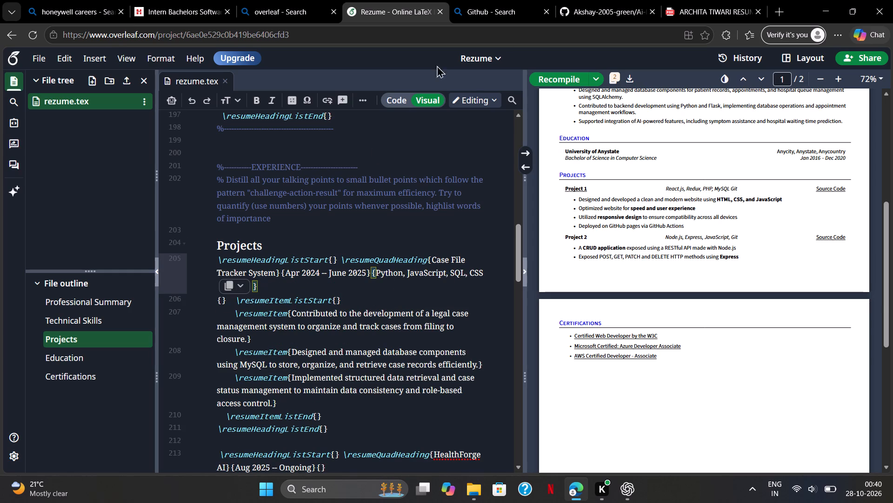
{"action": "left_click", "coordinate": [555, 79]}
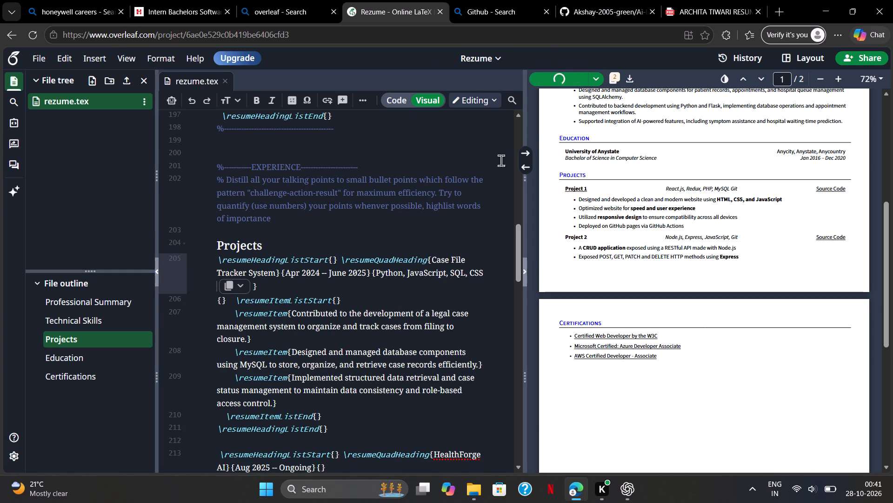
{"action": "scroll", "coordinate": [616, 201], "scroll_direction": "up", "scroll_amount": 1}
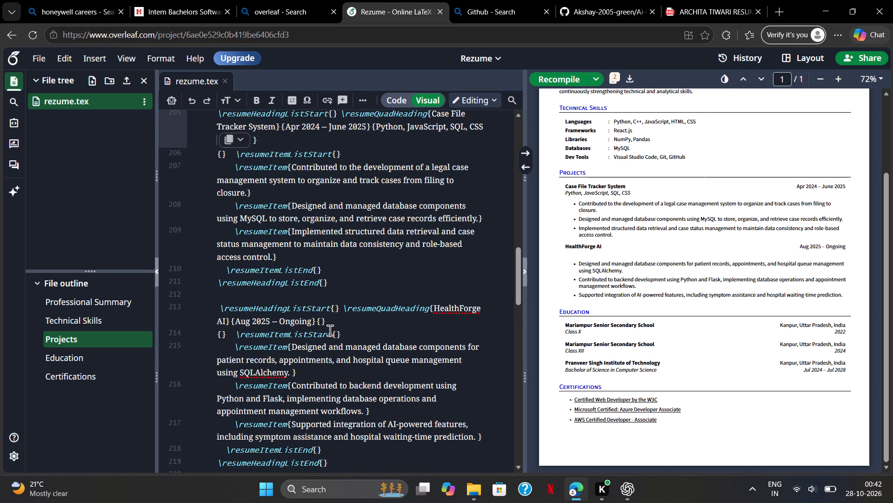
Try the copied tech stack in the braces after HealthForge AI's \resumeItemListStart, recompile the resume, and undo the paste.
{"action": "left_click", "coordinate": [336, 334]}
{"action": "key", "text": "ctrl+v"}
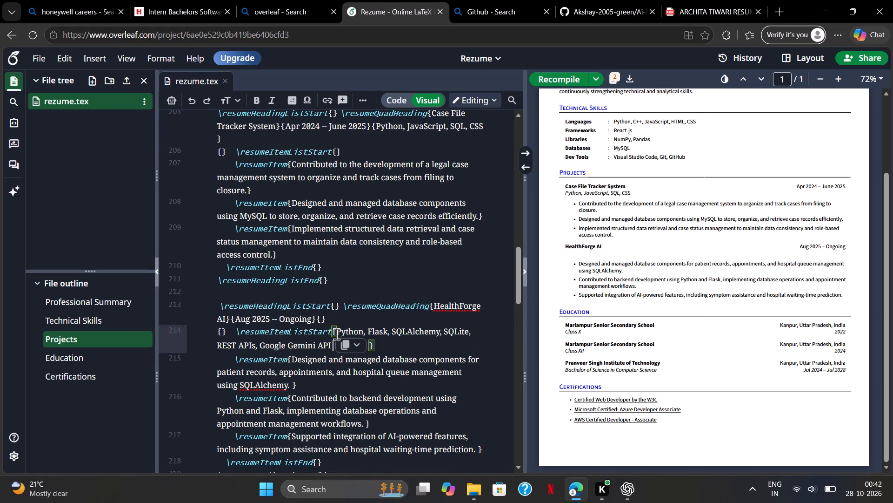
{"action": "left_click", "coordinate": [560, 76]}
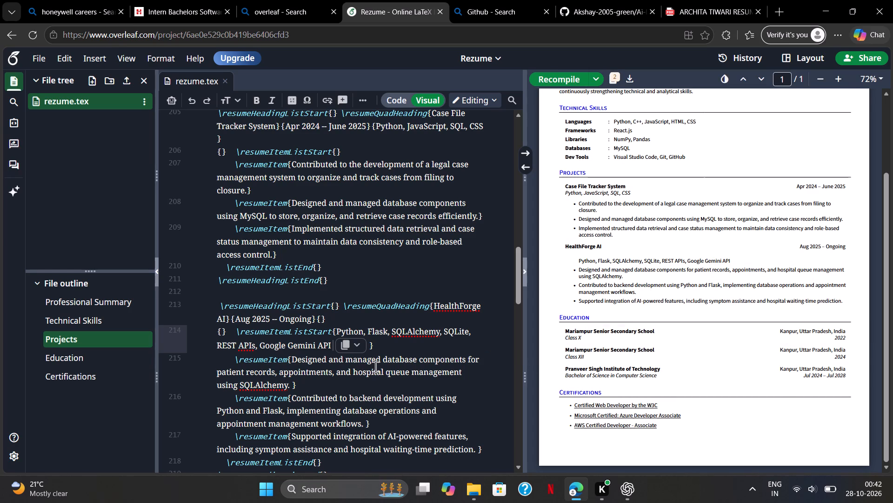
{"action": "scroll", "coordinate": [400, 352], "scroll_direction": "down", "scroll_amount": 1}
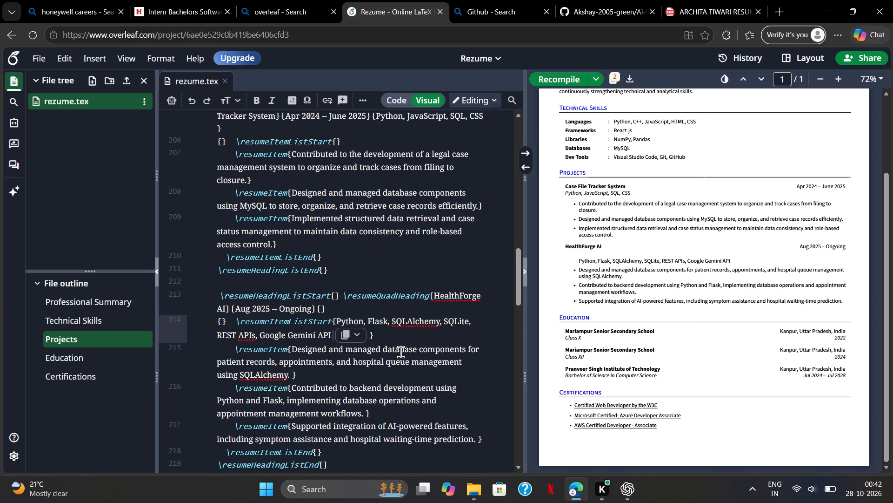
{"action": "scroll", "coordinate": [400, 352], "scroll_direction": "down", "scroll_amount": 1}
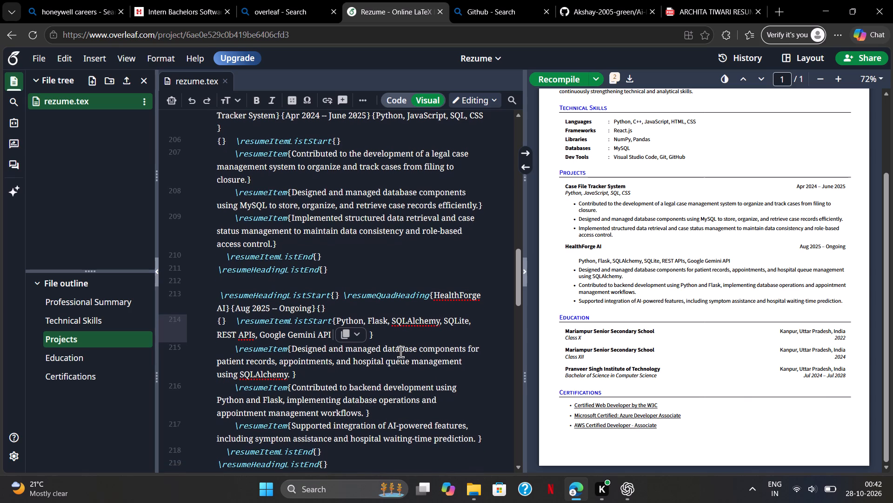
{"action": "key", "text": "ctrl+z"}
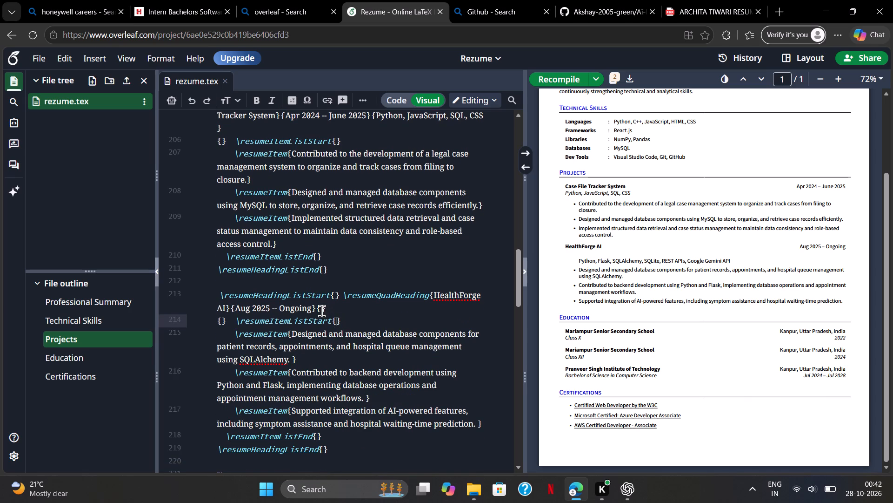
Paste the copied tech stack into the empty braces after HealthForge AI's "Aug 2025 – Ongoing" date range and recompile the resume.
{"action": "left_click", "coordinate": [321, 311]}
{"action": "key", "text": "ctrl+v"}
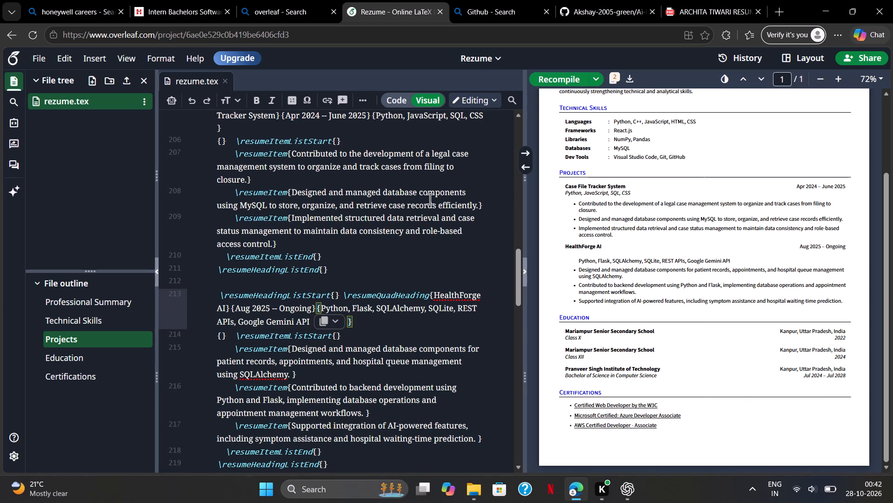
{"action": "left_click", "coordinate": [563, 82]}
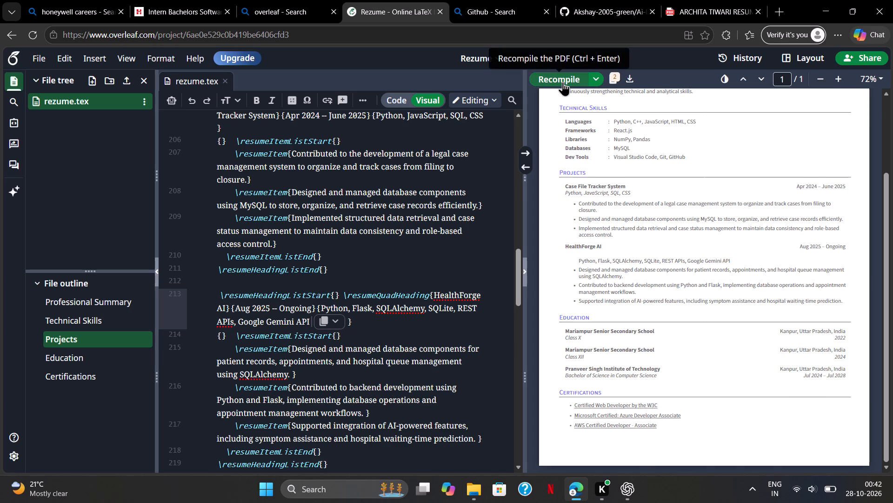
Review the recompiled resume and its source, examining the Projects, Education and Technical Skills sections.
{"action": "scroll", "coordinate": [428, 310], "scroll_direction": "down", "scroll_amount": 3}
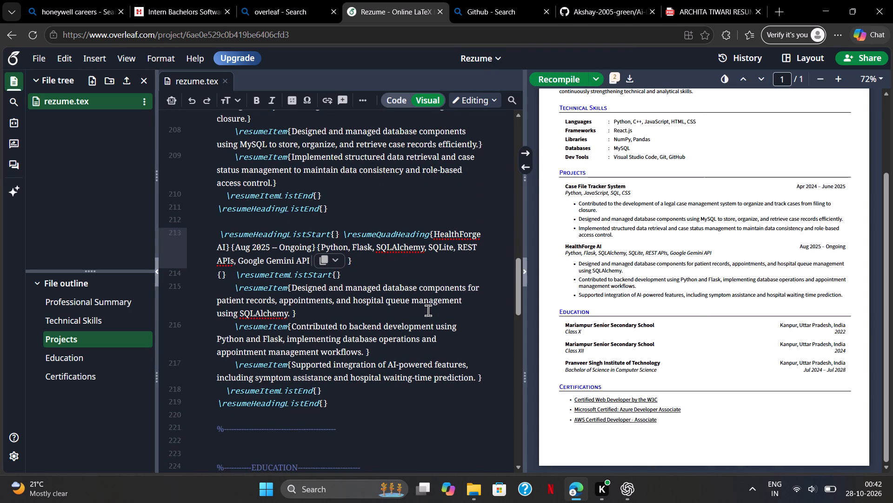
{"action": "scroll", "coordinate": [428, 310], "scroll_direction": "down", "scroll_amount": 1}
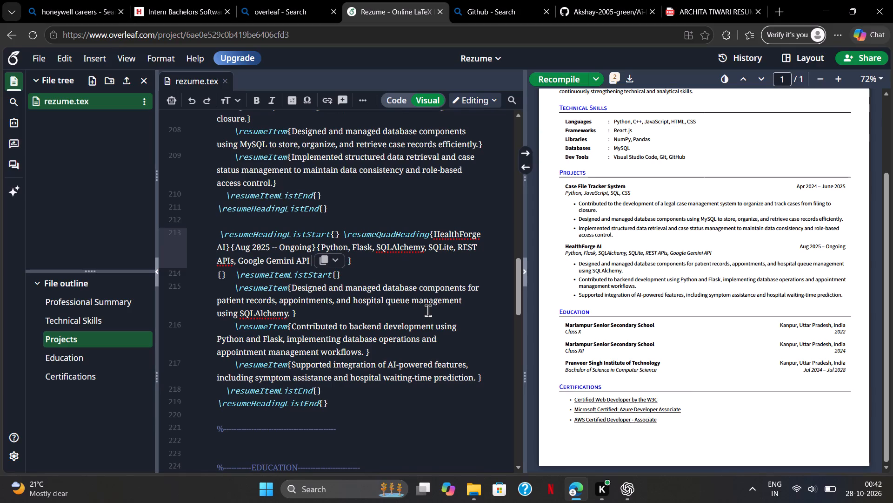
{"action": "scroll", "coordinate": [428, 310], "scroll_direction": "down", "scroll_amount": 1}
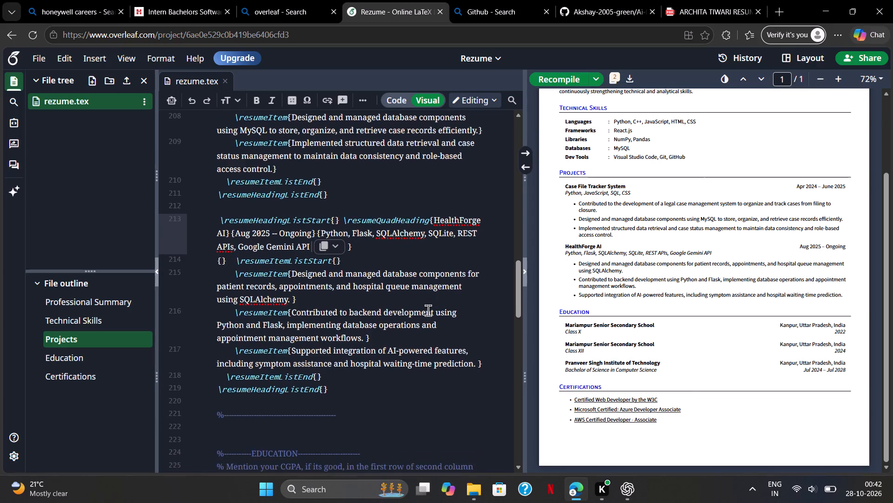
{"action": "scroll", "coordinate": [428, 310], "scroll_direction": "down", "scroll_amount": 1}
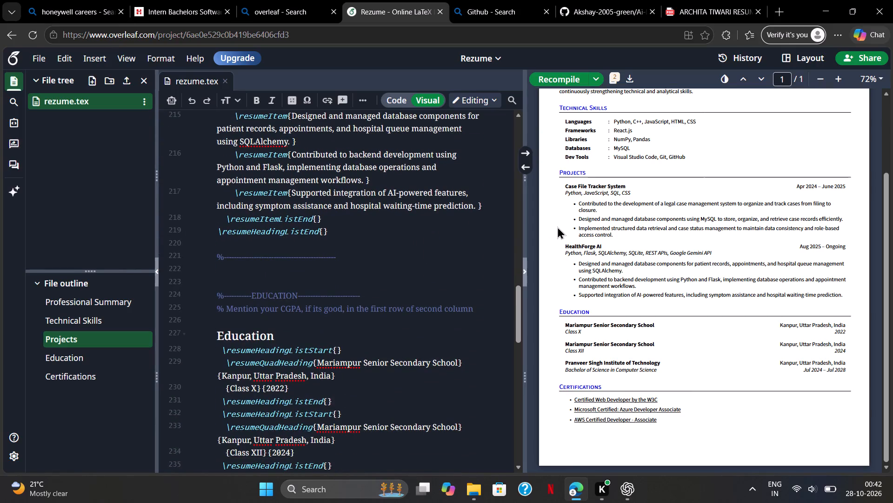
{"action": "scroll", "coordinate": [557, 226], "scroll_direction": "up", "scroll_amount": 1}
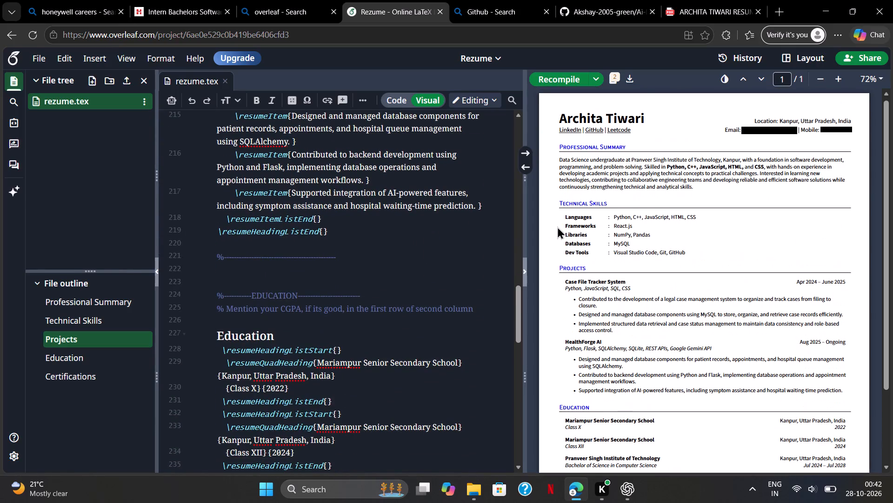
{"action": "scroll", "coordinate": [557, 226], "scroll_direction": "up", "scroll_amount": 1}
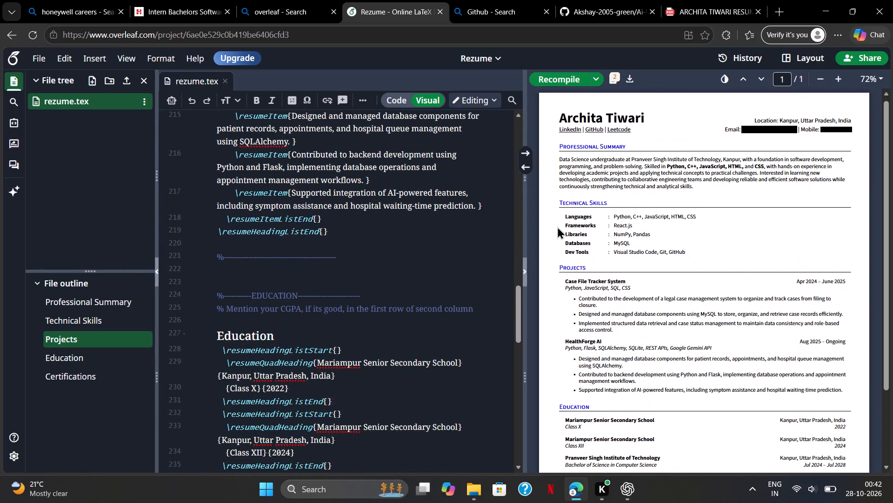
{"action": "scroll", "coordinate": [557, 226], "scroll_direction": "up", "scroll_amount": 1}
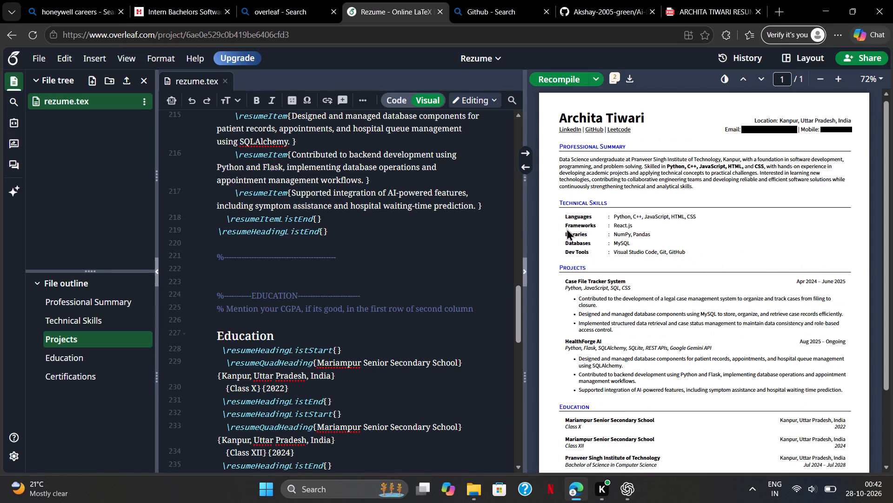
{"action": "scroll", "coordinate": [441, 217], "scroll_direction": "up", "scroll_amount": 4}
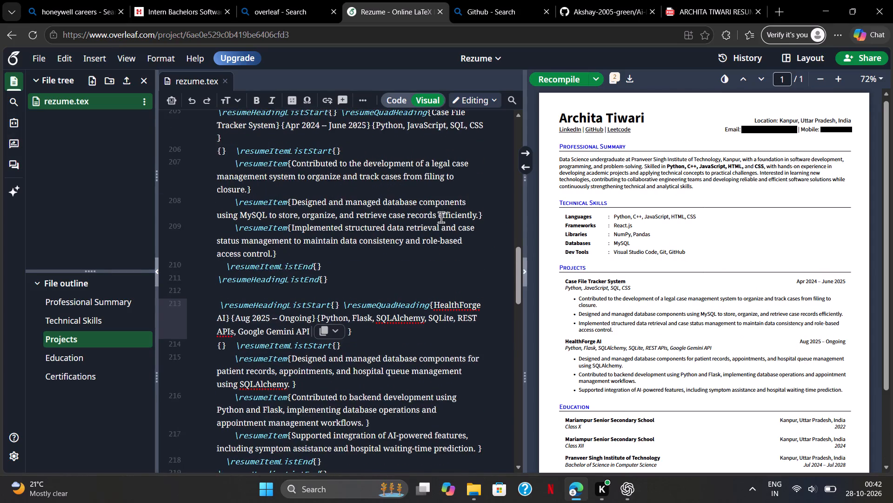
{"action": "scroll", "coordinate": [441, 217], "scroll_direction": "up", "scroll_amount": 5}
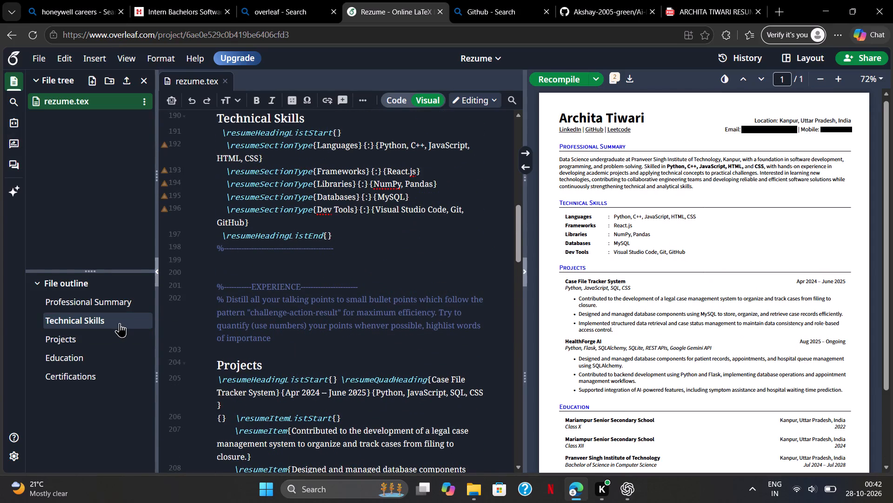
Duplicate the Dev Tools line of the Technical Skills section onto a new line directly below it.
{"action": "left_click", "coordinate": [120, 323]}
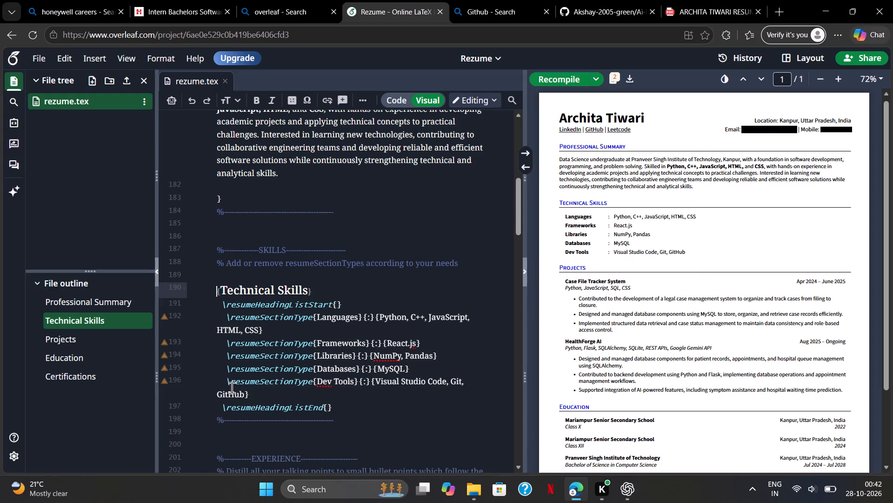
{"action": "left_click_drag", "start_coordinate": [227, 381], "coordinate": [470, 387]}
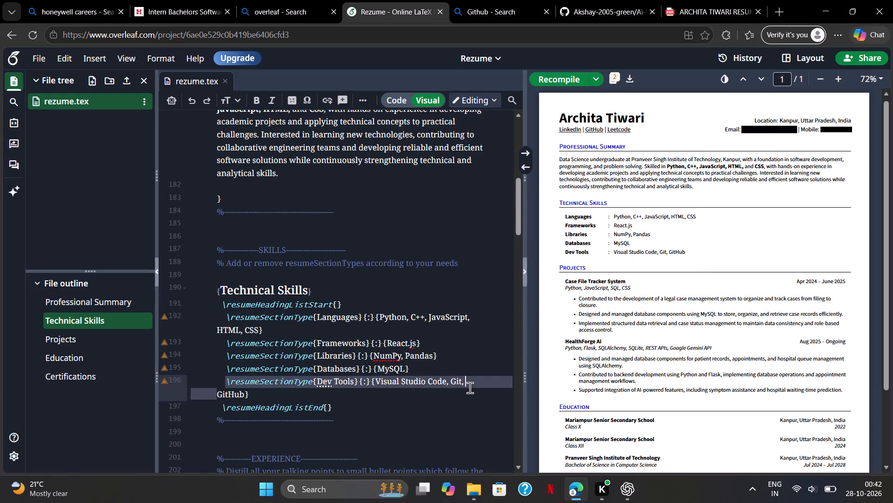
{"action": "left_click_drag", "start_coordinate": [470, 387], "coordinate": [402, 392]}
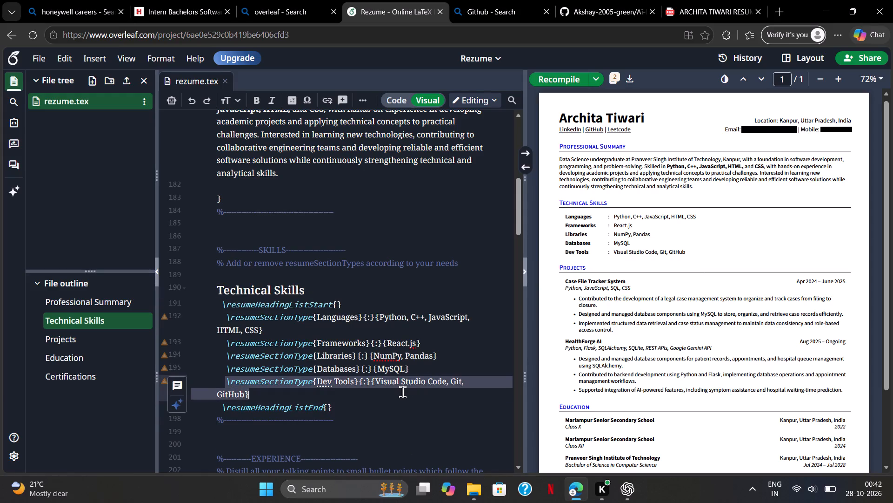
{"action": "key", "text": "ctrl+c"}
{"action": "left_click", "coordinate": [402, 392], "text": "ctrl"}
{"action": "left_click", "coordinate": [402, 392]}
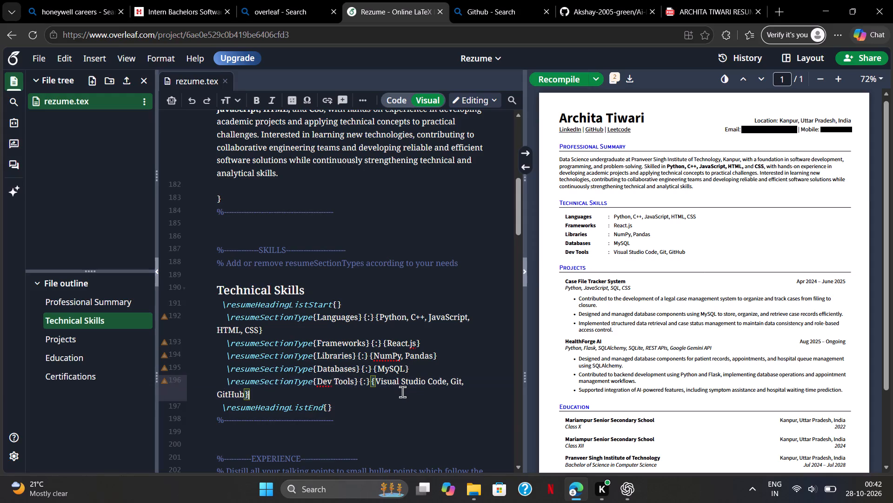
{"action": "key", "text": "Return"}
{"action": "key", "text": "ctrl+v"}
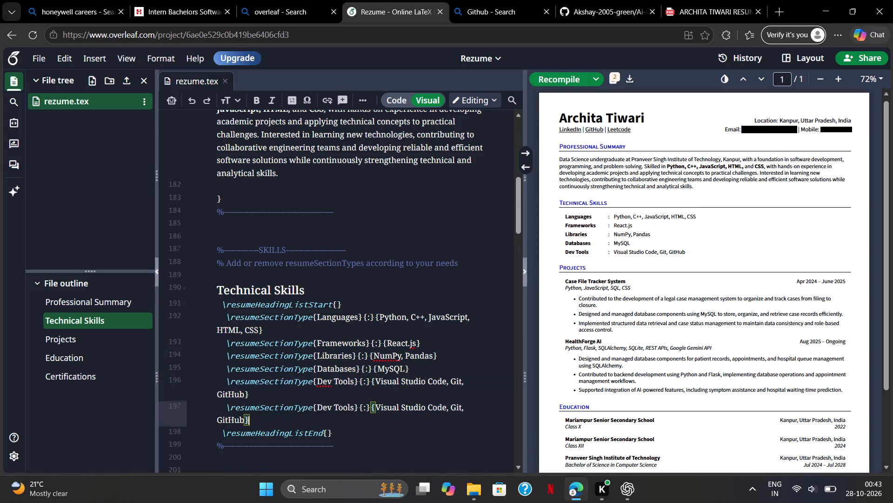
{"action": "left_click", "coordinate": [353, 411]}
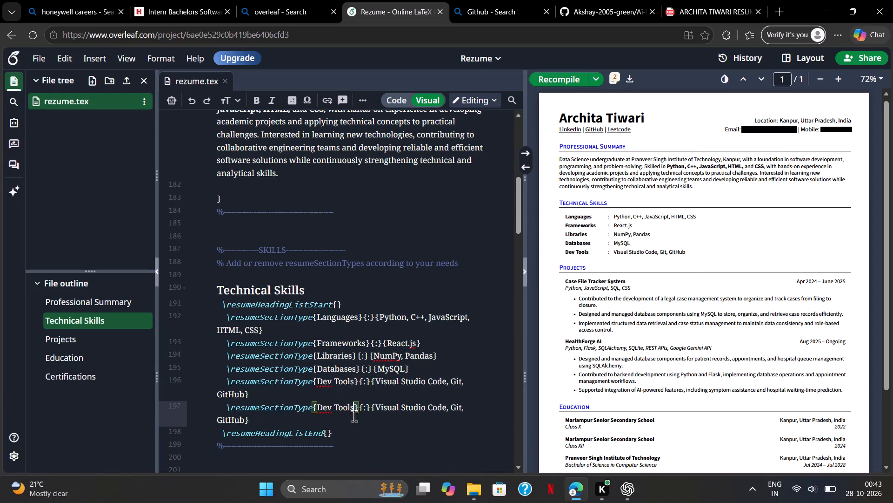
{"action": "key", "text": "BackSpace"}
{"action": "key", "text": "BackSpace"}
{"action": "key", "text": "BackSpace"}
{"action": "key", "text": "BackSpace"}
{"action": "key", "text": "BackSpace"}
{"action": "key", "text": "BackSpace"}
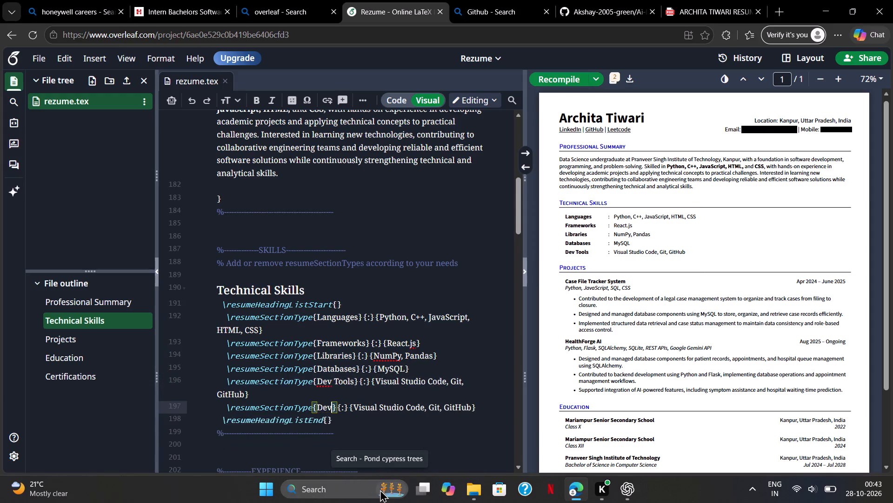
{"action": "key", "text": "BackSpace"}
{"action": "key", "text": "BackSpace"}
{"action": "key", "text": "BackSpace"}
{"action": "key", "text": "c"}
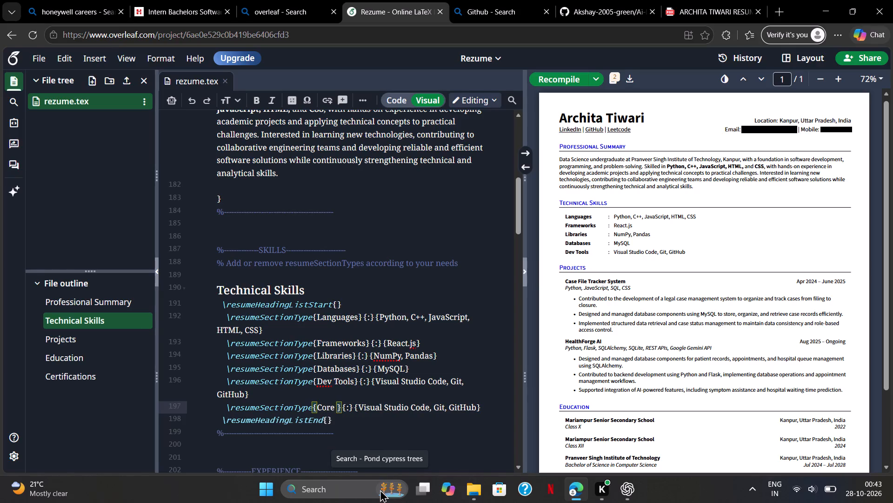
{"action": "key", "text": "c"}
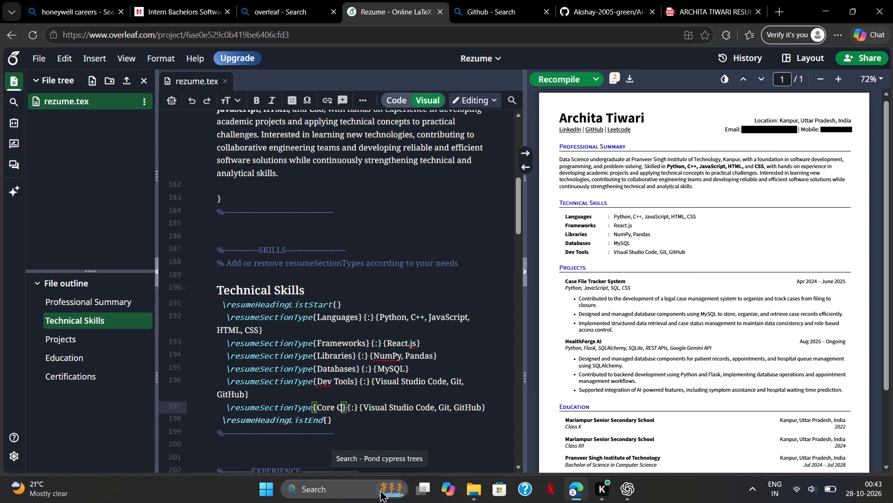
Switch to the older resume PDF and look up its coursework section heading and subjects.
{"action": "left_click", "coordinate": [711, 7]}
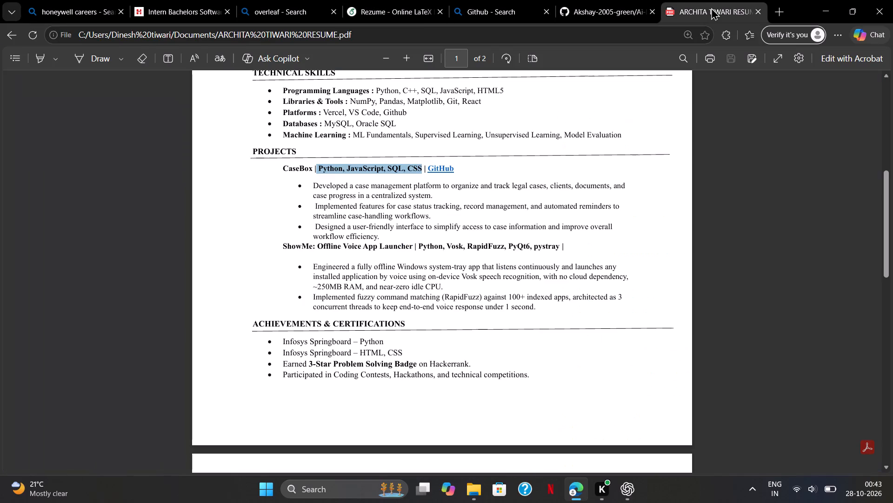
{"action": "left_click", "coordinate": [523, 194]}
{"action": "scroll", "coordinate": [523, 194], "scroll_direction": "up", "scroll_amount": 2}
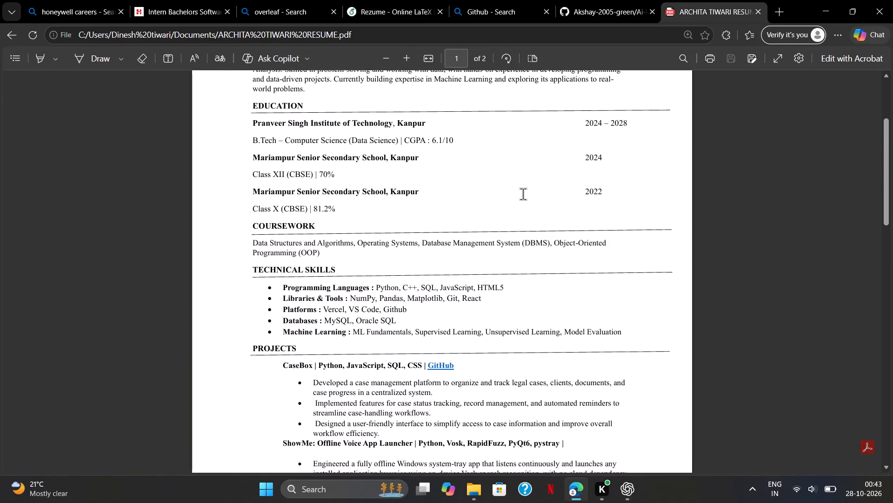
{"action": "scroll", "coordinate": [523, 194], "scroll_direction": "up", "scroll_amount": 2}
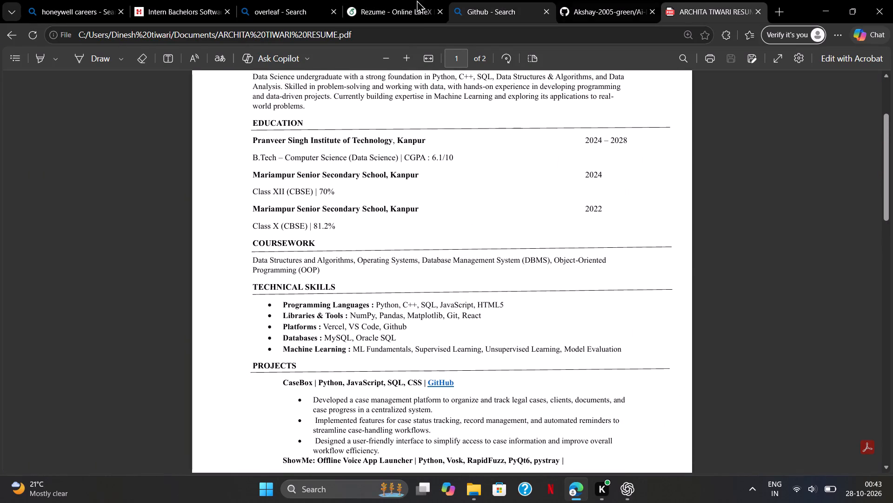
Back in Overleaf, change the new Technical Skills line's label to "Coursework".
{"action": "left_click", "coordinate": [385, 5]}
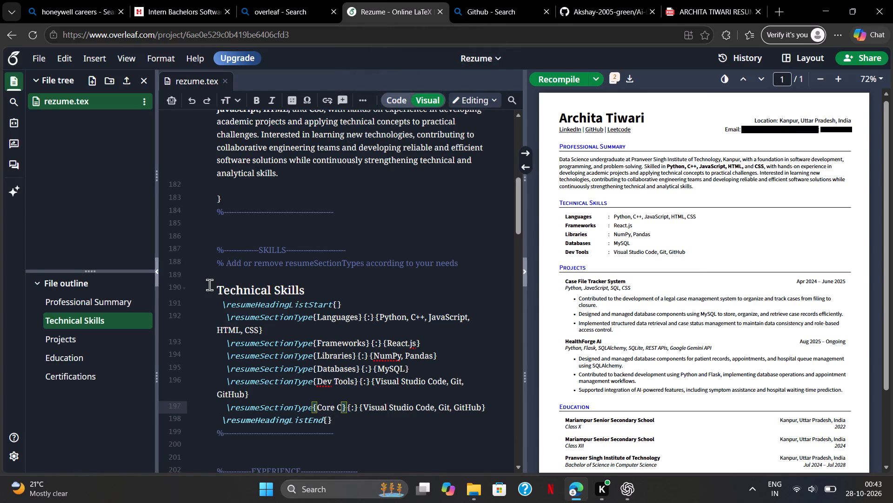
{"action": "key", "text": "BackSpace"}
{"action": "key", "text": "BackSpace"}
{"action": "key", "text": "BackSpace"}
{"action": "key", "text": "BackSpace"}
{"action": "type", "text": "ursework"}
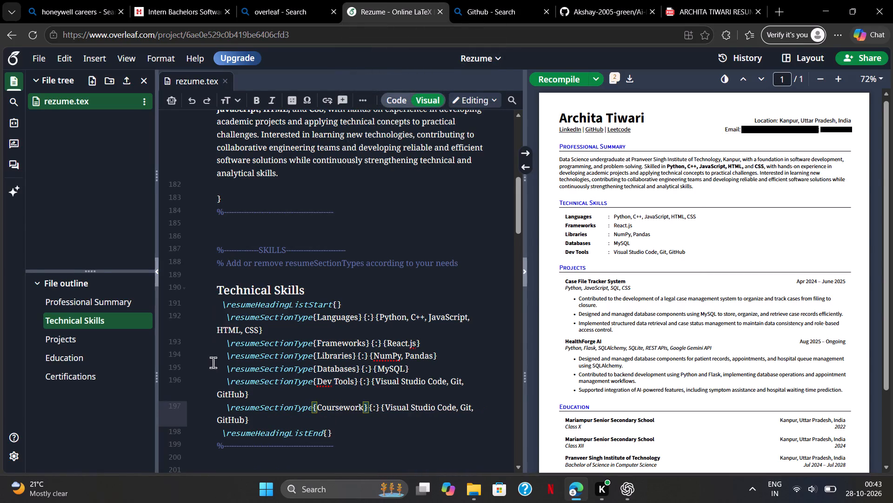
Replace the Coursework line's value with the older resume PDF's "Data Structures and Algorithms, Operating Systems, Database Management System (DBMS), Object-Oriented Programming (OOP)".
{"action": "left_click_drag", "start_coordinate": [385, 408], "coordinate": [426, 417]}
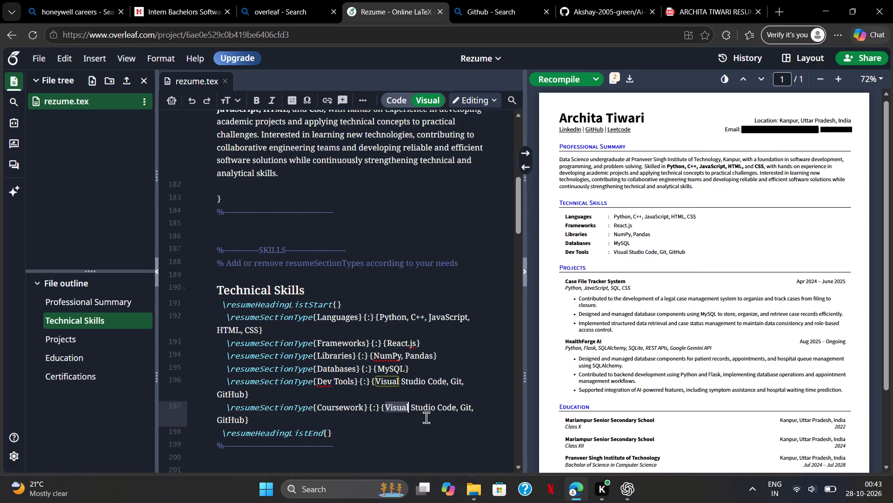
{"action": "left_click_drag", "start_coordinate": [426, 417], "coordinate": [243, 423]}
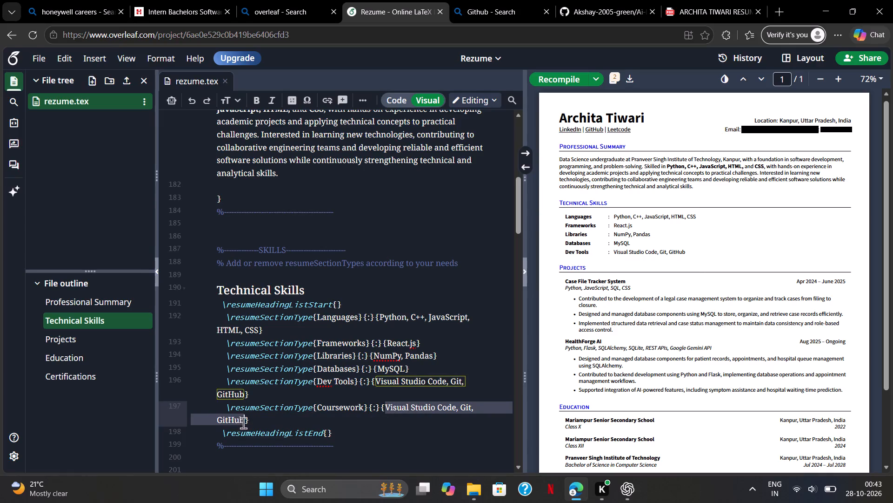
{"action": "left_click_drag", "start_coordinate": [243, 423], "coordinate": [245, 423]}
{"action": "key", "text": "BackSpace"}
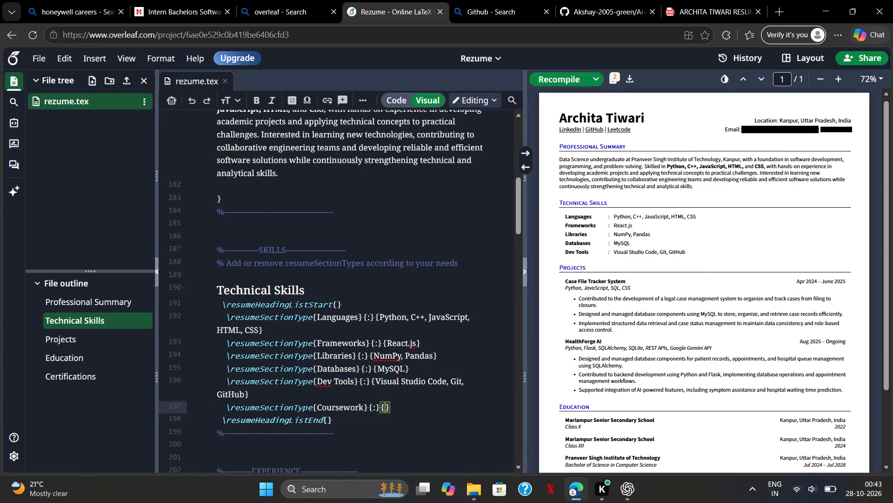
{"action": "left_click", "coordinate": [717, 5]}
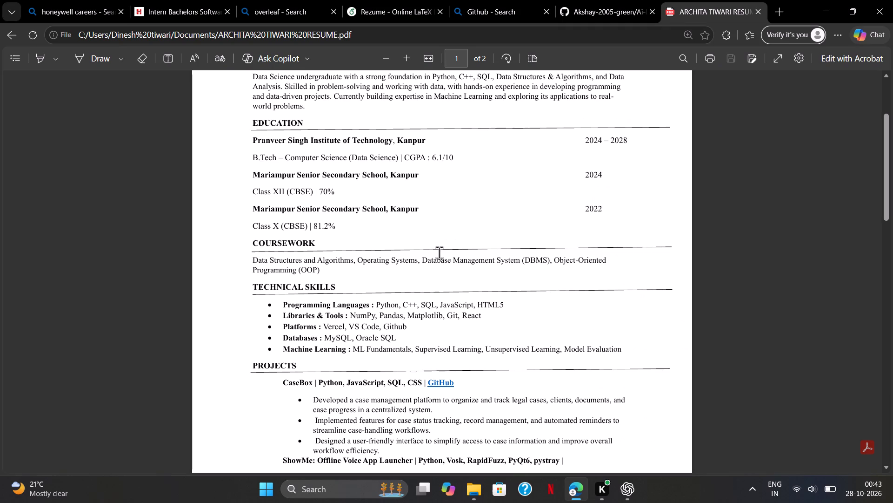
{"action": "left_click_drag", "start_coordinate": [251, 260], "coordinate": [319, 265]}
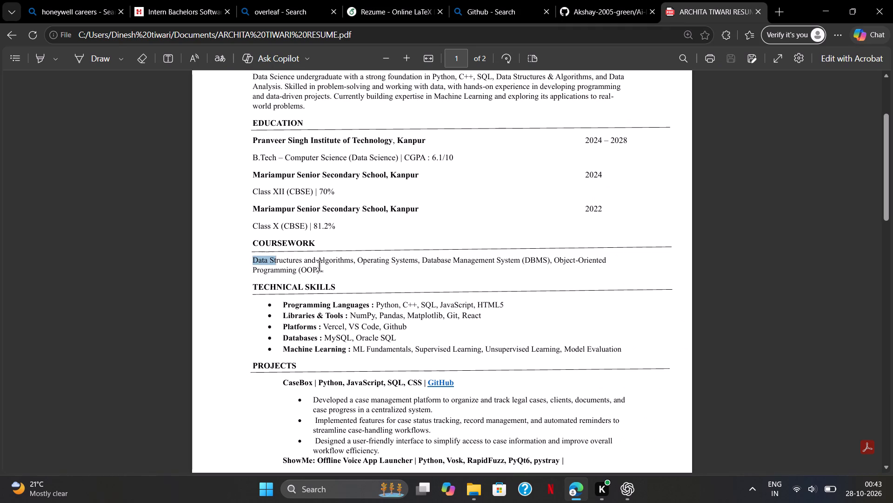
{"action": "left_click_drag", "start_coordinate": [319, 265], "coordinate": [319, 269]}
{"action": "key", "text": "ctrl+c"}
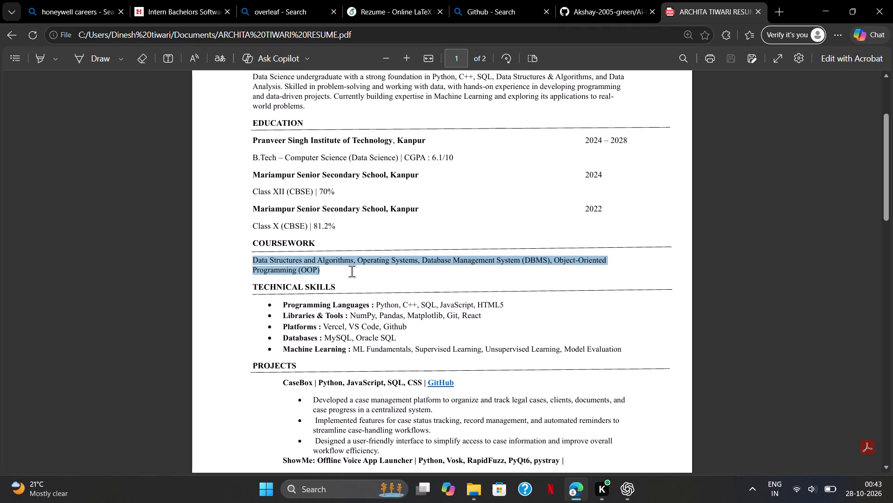
{"action": "left_click", "coordinate": [368, 6]}
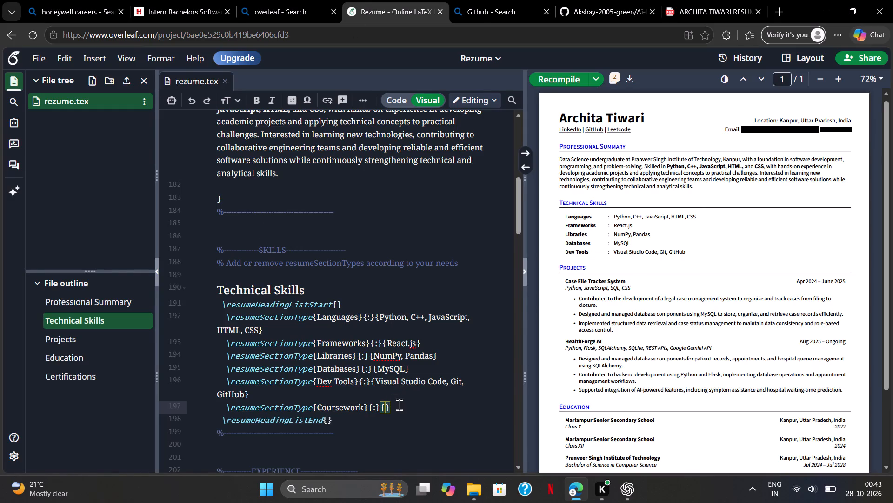
{"action": "key", "text": "ctrl+v"}
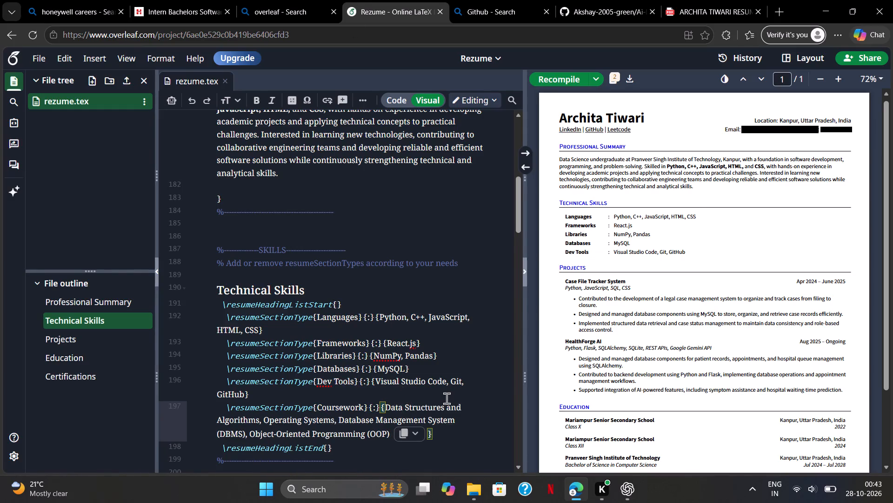
Recompile the resume and review the updated preview down to the Certifications section.
{"action": "scroll", "coordinate": [446, 398], "scroll_direction": "down", "scroll_amount": 4}
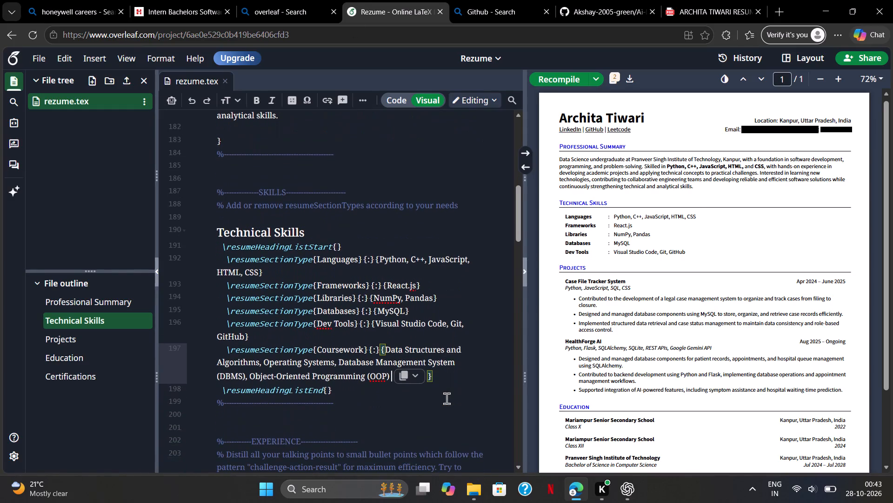
{"action": "scroll", "coordinate": [446, 398], "scroll_direction": "down", "scroll_amount": 6}
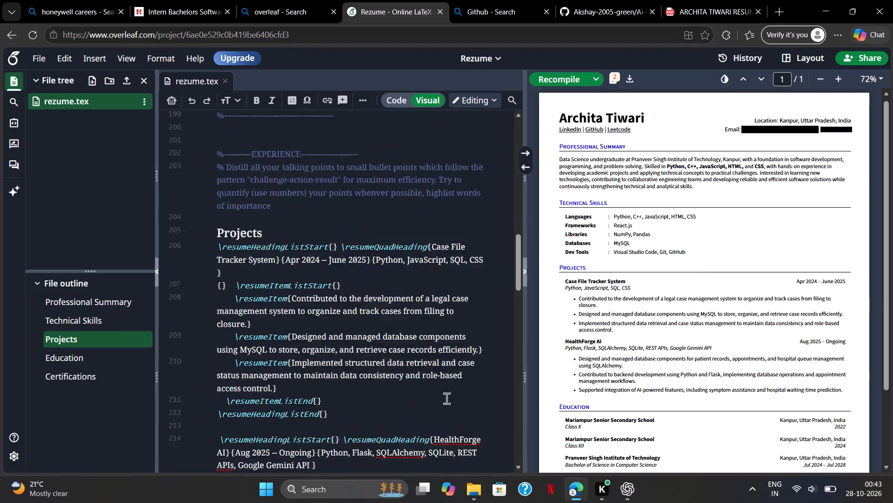
{"action": "scroll", "coordinate": [446, 398], "scroll_direction": "down", "scroll_amount": 4}
{"action": "left_click", "coordinate": [558, 79]}
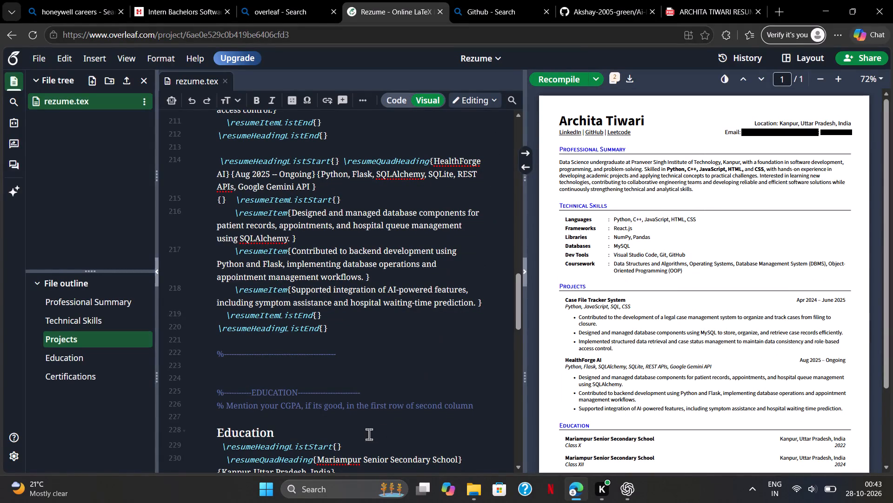
{"action": "scroll", "coordinate": [577, 383], "scroll_direction": "down", "scroll_amount": 1}
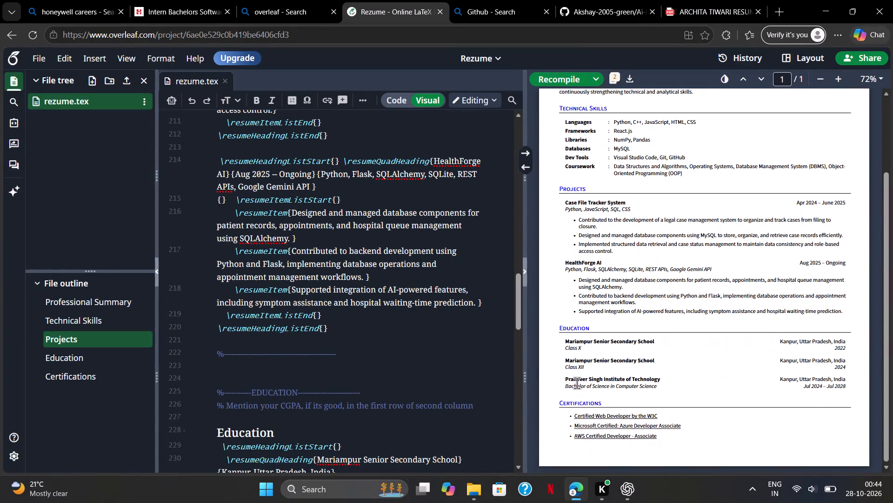
Copy all four entries under Achievements & Certifications from the older resume PDF.
{"action": "scroll", "coordinate": [394, 379], "scroll_direction": "down", "scroll_amount": 4}
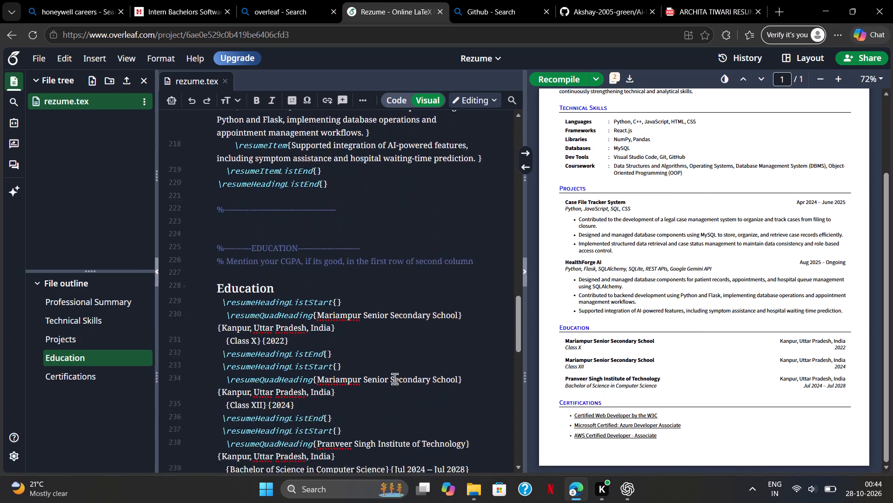
{"action": "scroll", "coordinate": [394, 379], "scroll_direction": "down", "scroll_amount": 2}
{"action": "left_click", "coordinate": [724, 0]}
{"action": "left_click", "coordinate": [513, 228]}
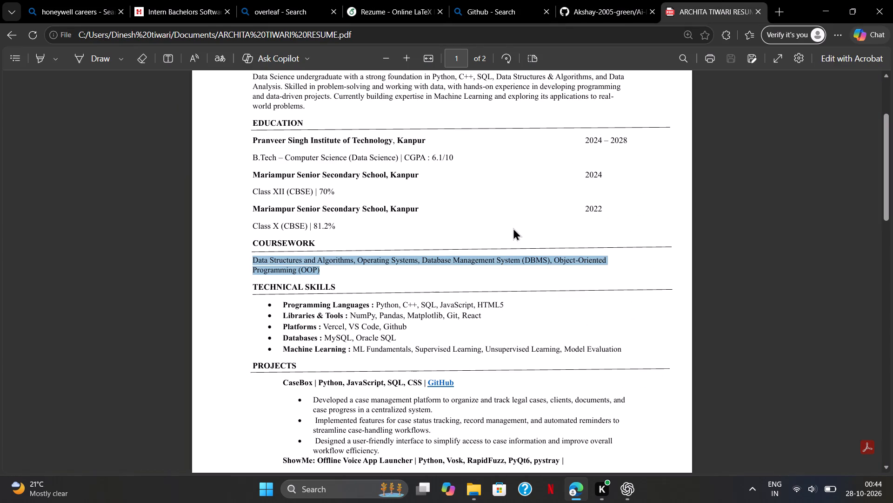
{"action": "scroll", "coordinate": [513, 228], "scroll_direction": "down", "scroll_amount": 4}
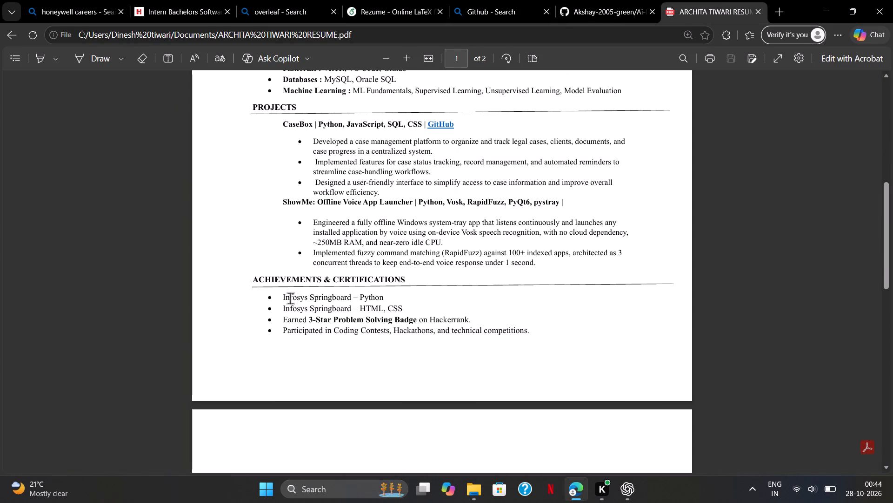
{"action": "left_click_drag", "start_coordinate": [282, 298], "coordinate": [521, 326]}
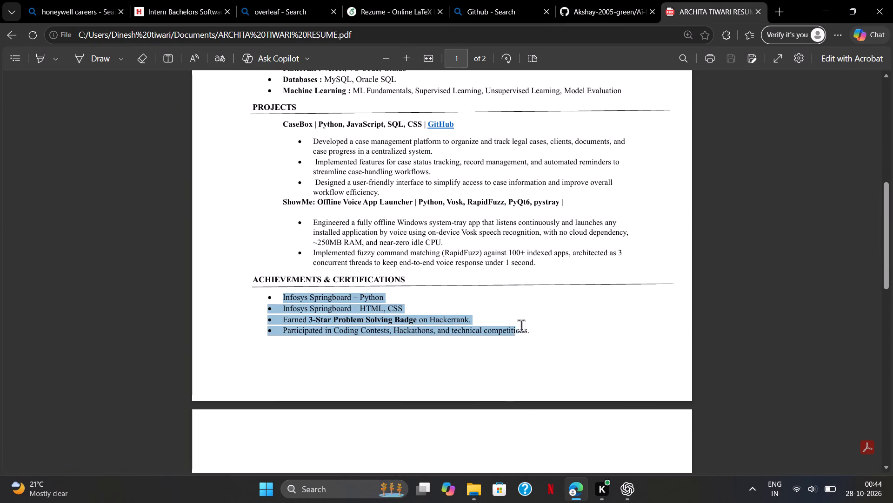
{"action": "left_click_drag", "start_coordinate": [521, 326], "coordinate": [533, 330]}
{"action": "key", "text": "ctrl+c"}
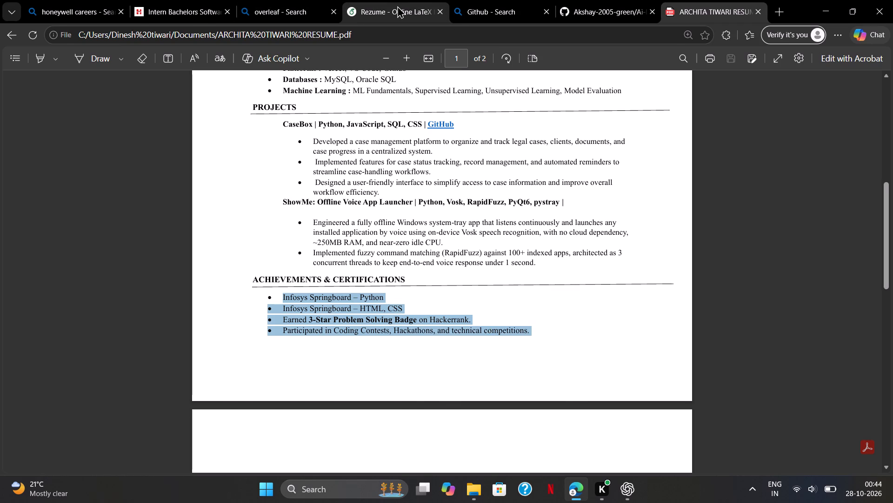
Back in Overleaf, replace the first Certifications item's placeholder text with the copied achievements and certifications.
{"action": "left_click", "coordinate": [397, 6]}
{"action": "scroll", "coordinate": [331, 465], "scroll_direction": "down", "scroll_amount": 6}
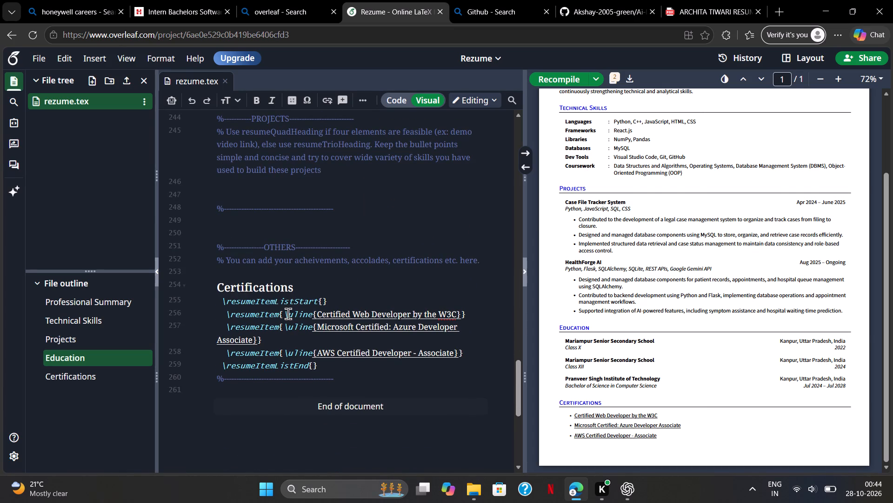
{"action": "left_click_drag", "start_coordinate": [288, 313], "coordinate": [463, 314]}
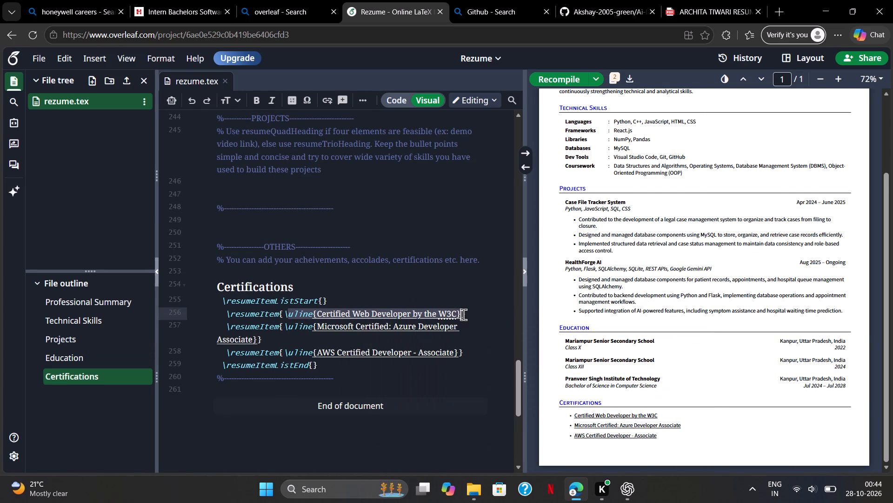
{"action": "left_click_drag", "start_coordinate": [463, 314], "coordinate": [461, 315]}
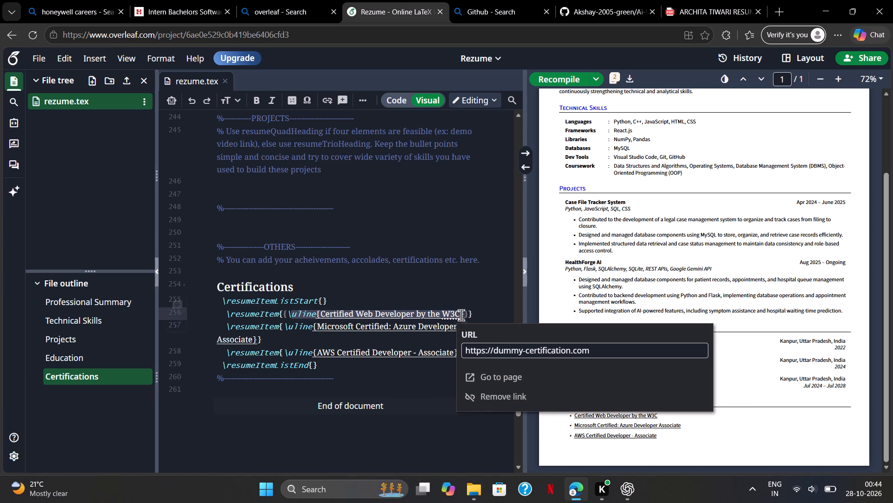
{"action": "key", "text": "BackSpace"}
{"action": "key", "text": "ctrl+v"}
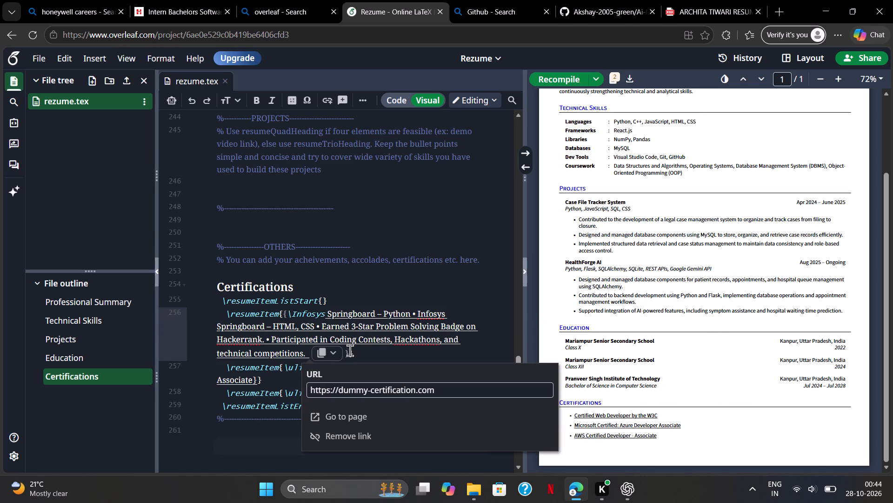
Delete the bullet before "Earned 3-Star Problem Solving Badge on Hackerrank" and move that text into the second Certifications item, replacing its placeholder.
{"action": "left_click", "coordinate": [322, 327]}
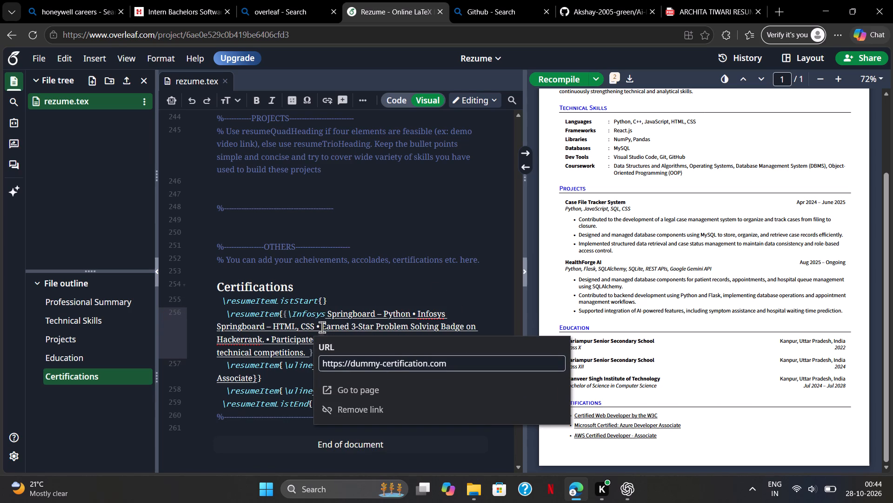
{"action": "key", "text": "BackSpace"}
{"action": "key", "text": "BackSpace"}
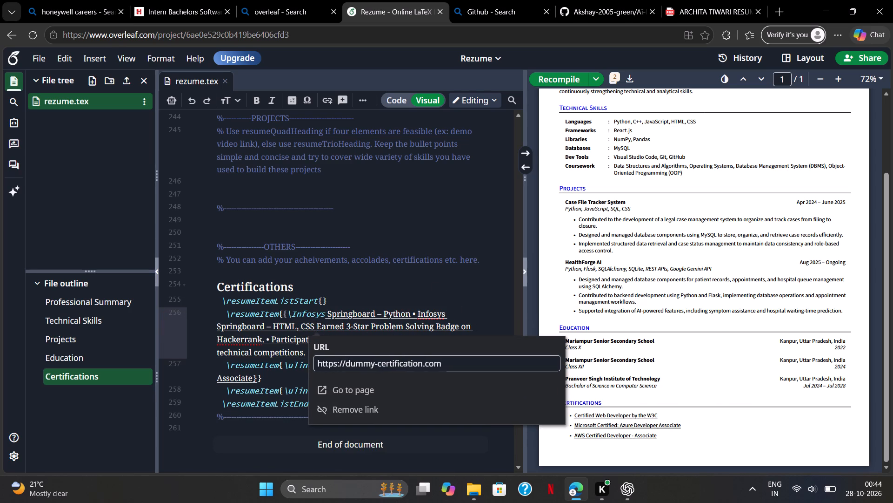
{"action": "left_click_drag", "start_coordinate": [318, 327], "coordinate": [264, 340]}
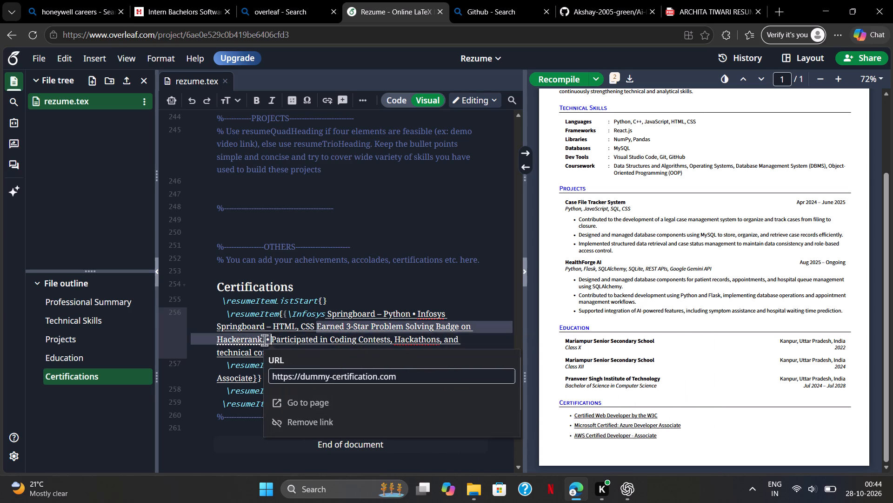
{"action": "left_click_drag", "start_coordinate": [264, 340], "coordinate": [262, 343]}
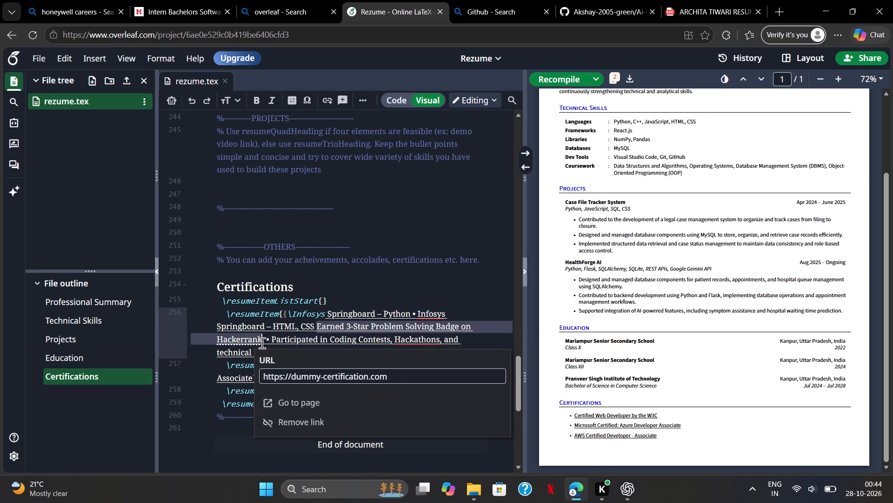
{"action": "key", "text": "ctrl+x"}
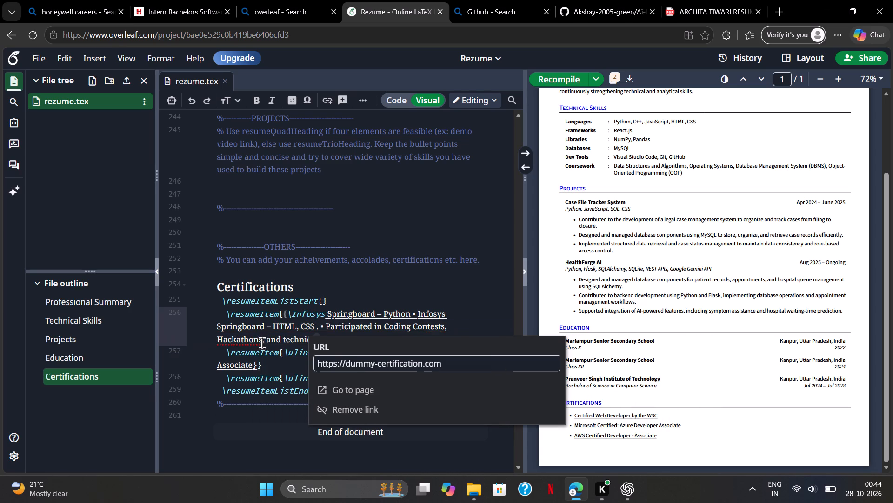
{"action": "scroll", "coordinate": [287, 340], "scroll_direction": "down", "scroll_amount": 1}
{"action": "left_click", "coordinate": [287, 340]}
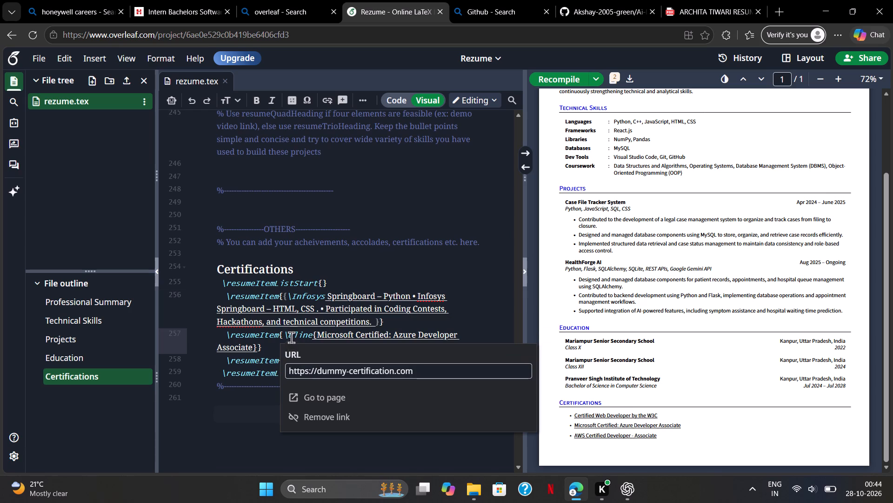
{"action": "left_click_drag", "start_coordinate": [285, 335], "coordinate": [450, 335]}
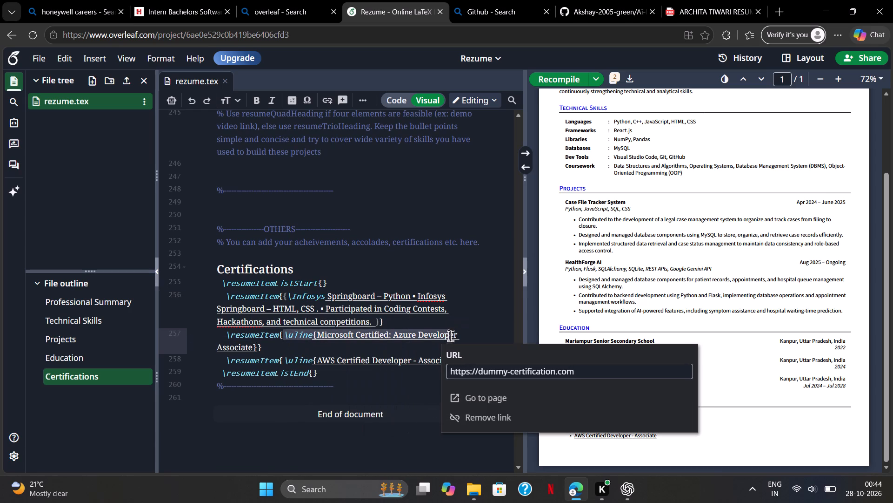
{"action": "left_click_drag", "start_coordinate": [450, 335], "coordinate": [257, 351]}
{"action": "key", "text": "BackSpace"}
{"action": "key", "text": "ctrl+v"}
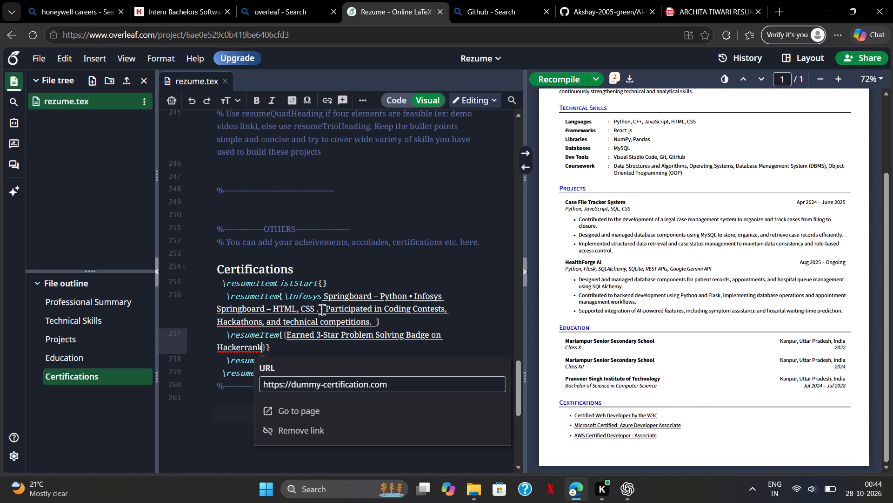
Cut "Participated in Coding Contests, Hackathons, and technical competitions." from the first Certifications item and delete the bullet left before it.
{"action": "left_click_drag", "start_coordinate": [323, 310], "coordinate": [372, 328]}
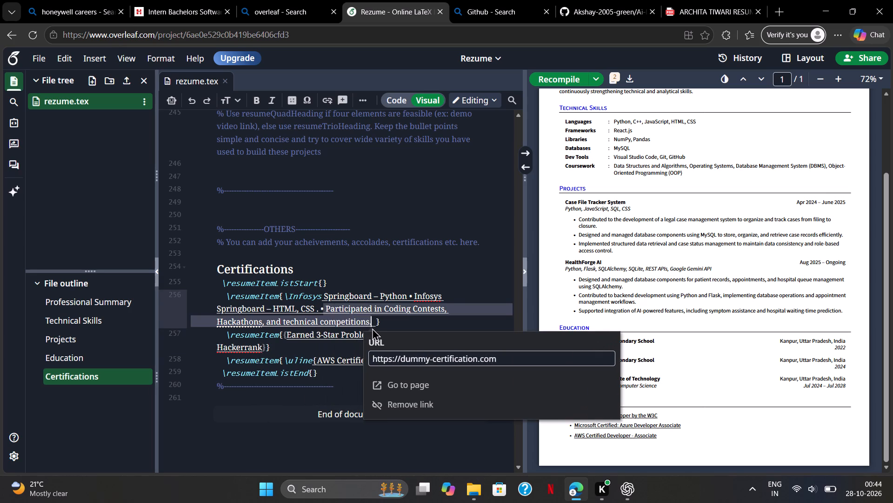
{"action": "left_click_drag", "start_coordinate": [372, 328], "coordinate": [373, 328]}
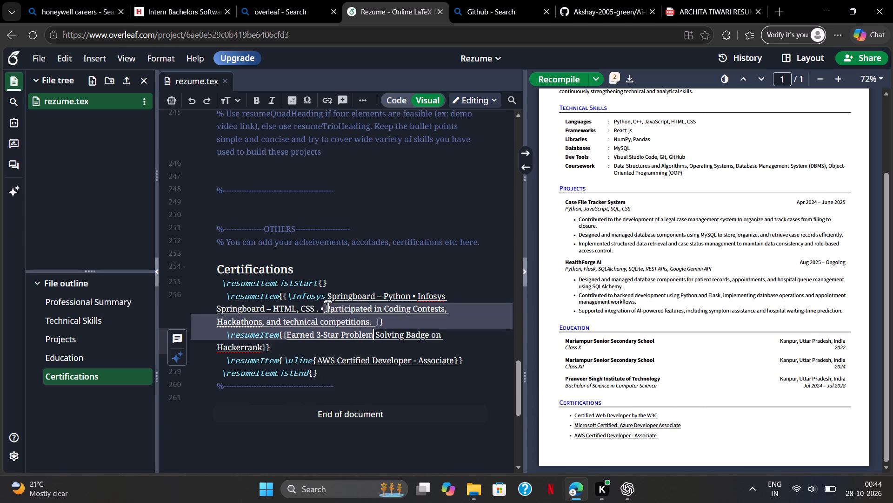
{"action": "left_click_drag", "start_coordinate": [327, 307], "coordinate": [376, 324]}
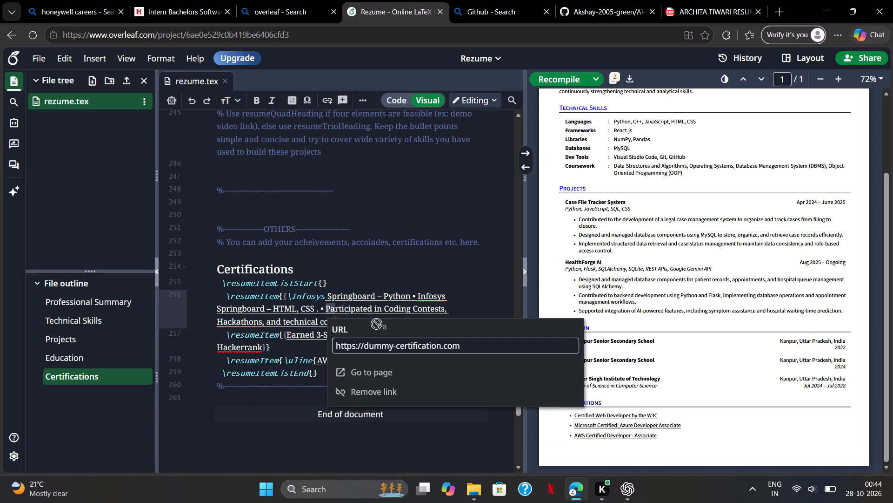
{"action": "left_click_drag", "start_coordinate": [376, 324], "coordinate": [335, 317]}
{"action": "left_click_drag", "start_coordinate": [328, 307], "coordinate": [360, 317]}
{"action": "key", "text": "ctrl+z"}
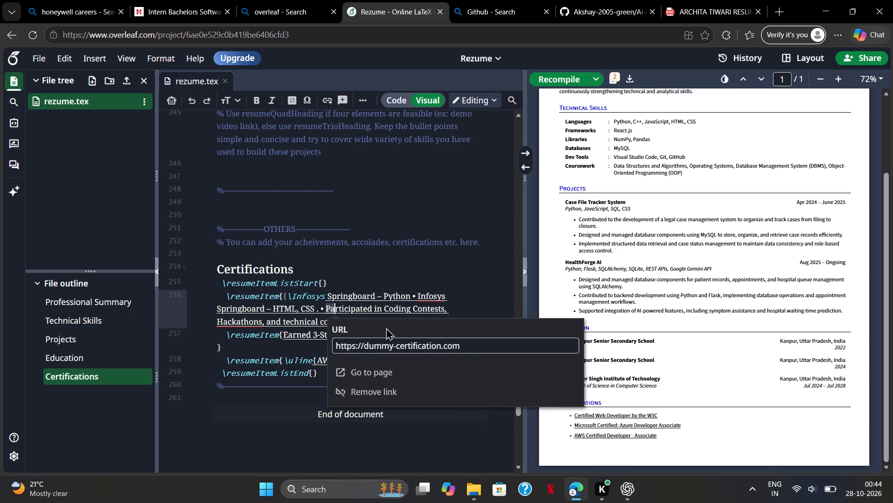
{"action": "left_click", "coordinate": [464, 306]}
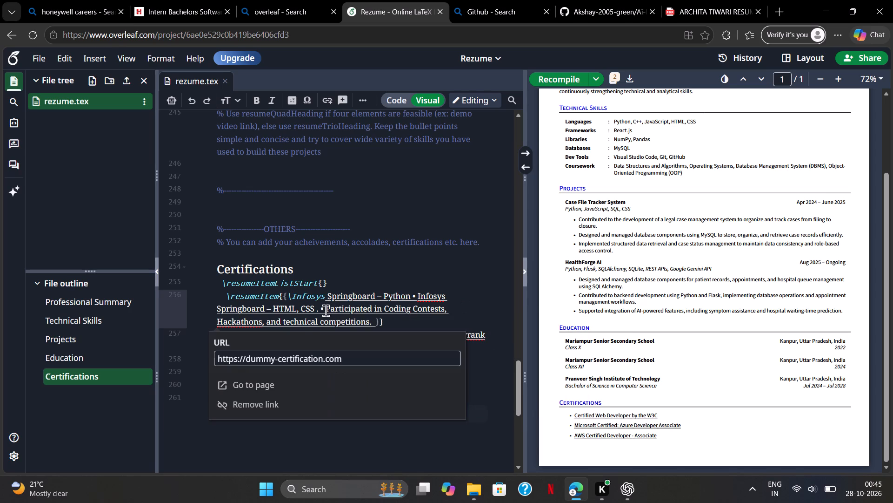
{"action": "left_click_drag", "start_coordinate": [324, 309], "coordinate": [373, 326]}
{"action": "key", "text": "ctrl+x"}
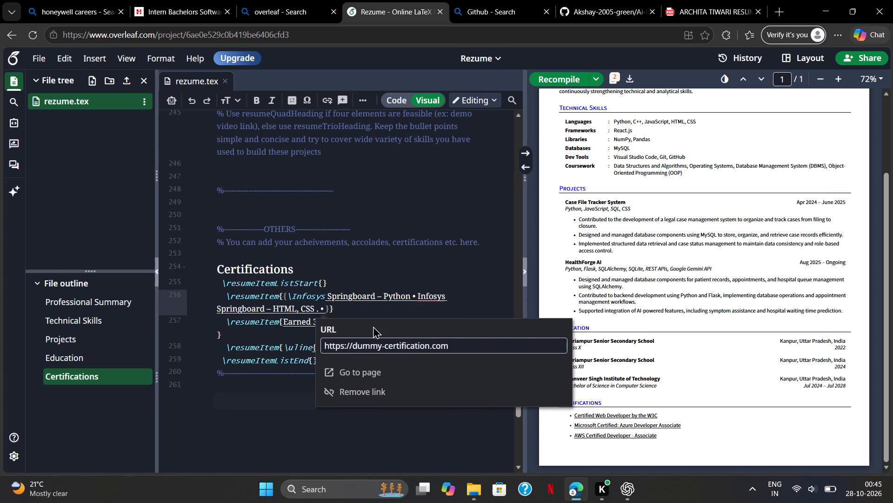
{"action": "key", "text": "BackSpace"}
{"action": "key", "text": "BackSpace"}
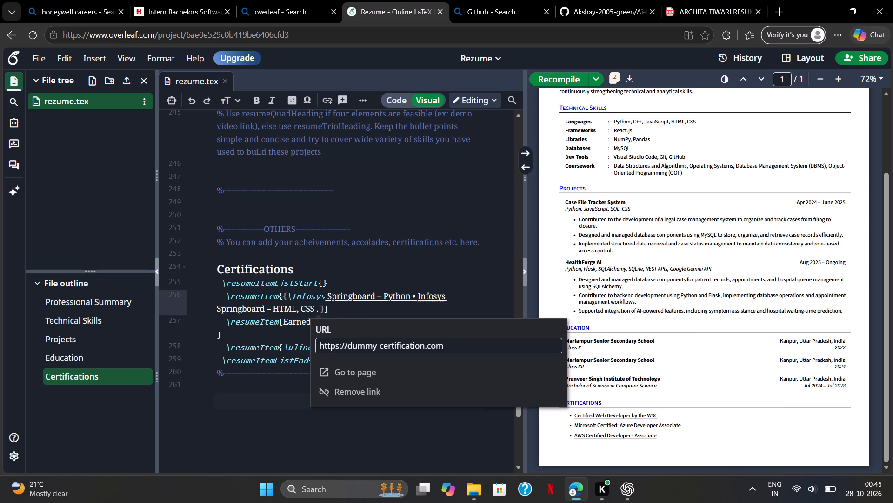
Delete the stray backslash before "Infosys" in the first Certifications item.
{"action": "left_click", "coordinate": [295, 297]}
{"action": "key", "text": "Left"}
{"action": "key", "text": "BackSpace"}
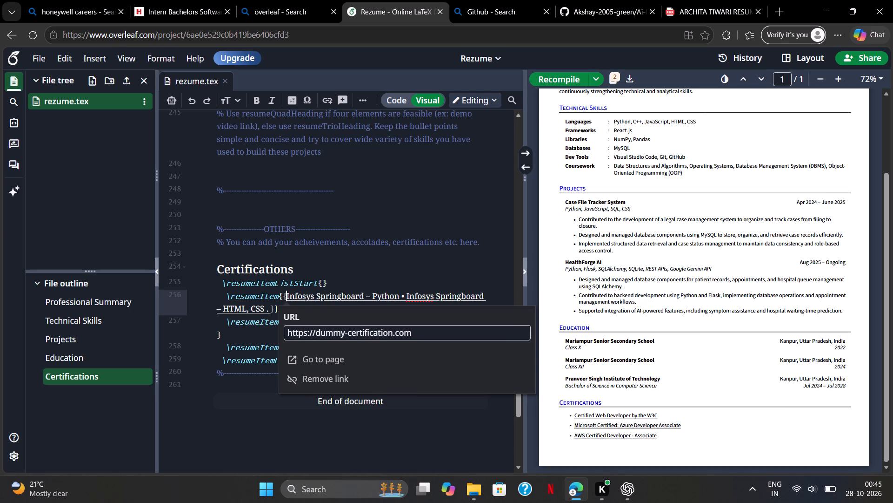
Replace the third Certifications item's AWS placeholder and its dummy link with the cut coding-contests text, closing the item with a brace.
{"action": "left_click", "coordinate": [243, 342]}
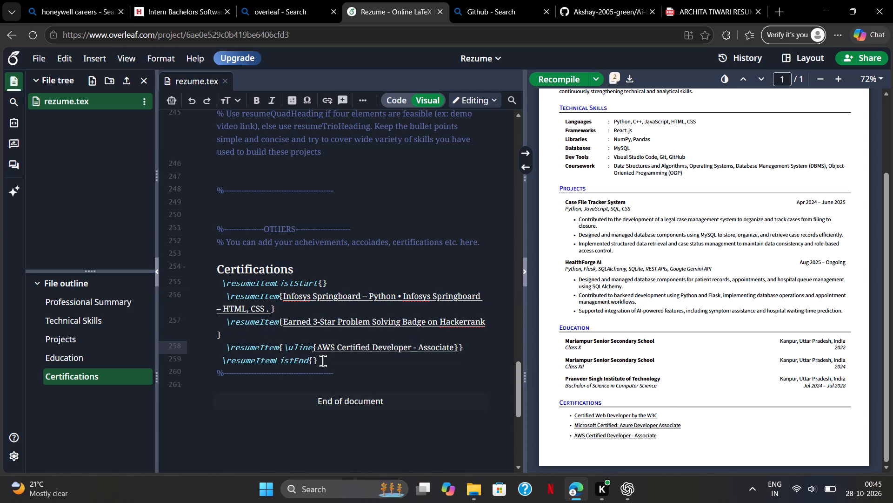
{"action": "triple_click", "coordinate": [315, 347]}
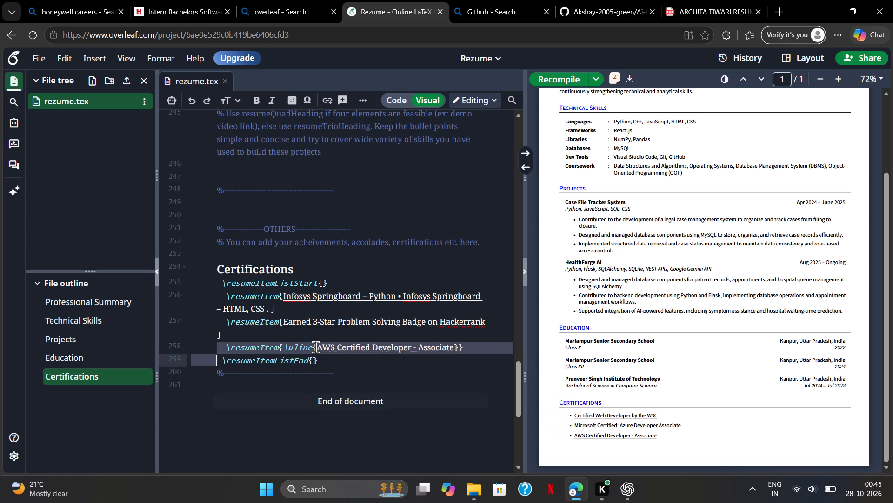
{"action": "triple_click", "coordinate": [315, 347]}
{"action": "double_click", "coordinate": [315, 347]}
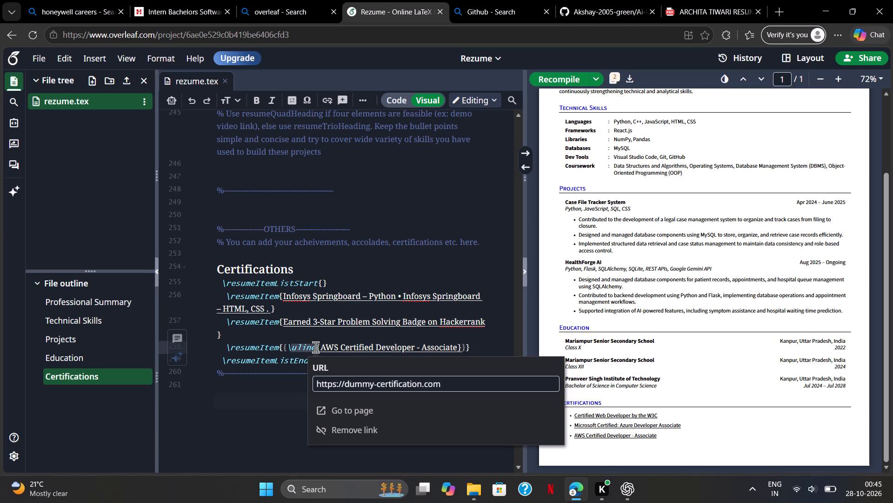
{"action": "key", "text": "BackSpace"}
{"action": "key", "text": "BackSpace"}
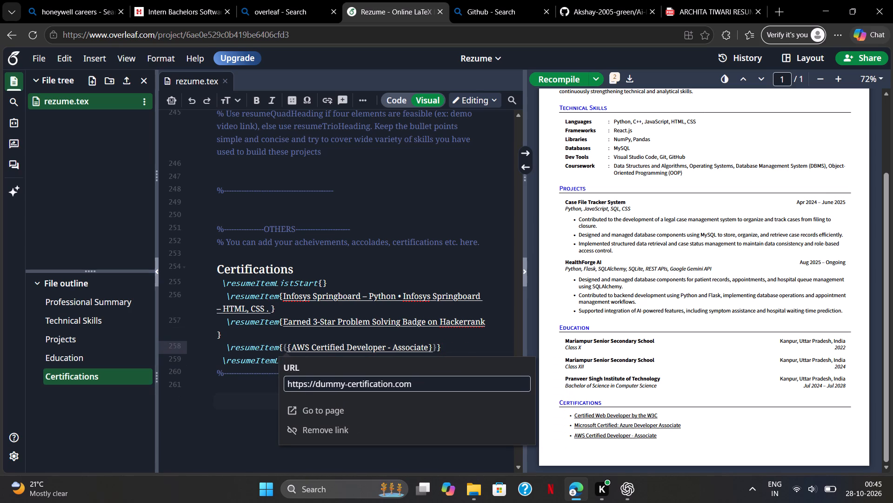
{"action": "key", "text": "Right"}
{"action": "key", "text": "Right"}
{"action": "key", "text": "Right"}
{"action": "key", "text": "Right"}
{"action": "key", "text": "Right"}
{"action": "key", "text": "Right"}
{"action": "key", "text": "Right"}
{"action": "key", "text": "Right"}
{"action": "key", "text": "Right"}
{"action": "key", "text": "Right"}
{"action": "key", "text": "Right"}
{"action": "key", "text": "Right"}
{"action": "key", "text": "Right"}
{"action": "key", "text": "Right"}
{"action": "key", "text": "Right"}
{"action": "key", "text": "Right"}
{"action": "key", "text": "Right"}
{"action": "key", "text": "Right"}
{"action": "key", "text": "Right"}
{"action": "key", "text": "Right"}
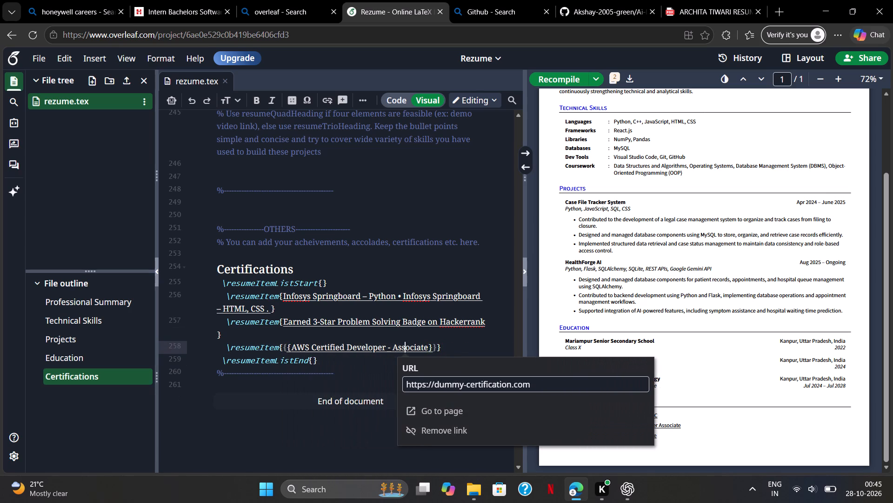
{"action": "key", "text": "Right"}
{"action": "key", "text": "Right"}
{"action": "key", "text": "Right"}
{"action": "key", "text": "Right"}
{"action": "key", "text": "Right"}
{"action": "key", "text": "Right"}
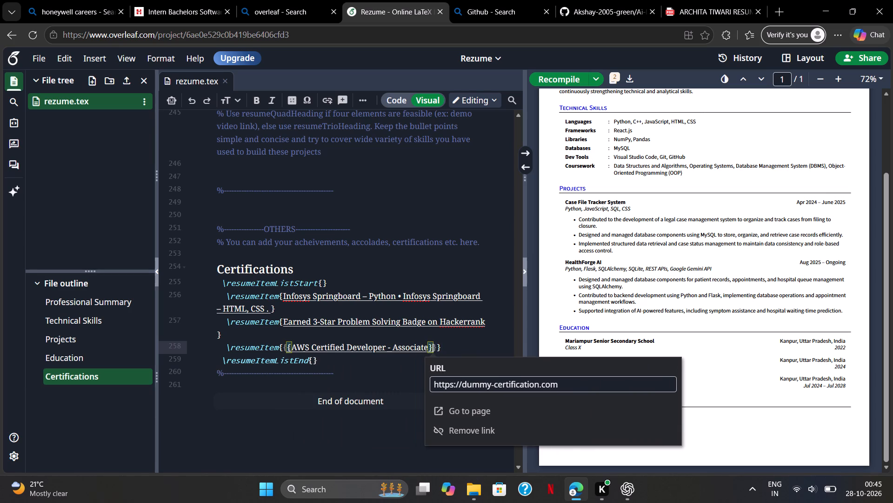
{"action": "key", "text": "Right"}
{"action": "key", "text": "BackSpace"}
{"action": "key", "text": "BackSpace"}
{"action": "key", "text": "BackSpace"}
{"action": "key", "text": "BackSpace"}
{"action": "key", "text": "BackSpace"}
{"action": "key", "text": "BackSpace"}
{"action": "key", "text": "BackSpace"}
{"action": "key", "text": "BackSpace"}
{"action": "key", "text": "BackSpace"}
{"action": "key", "text": "BackSpace"}
{"action": "key", "text": "BackSpace"}
{"action": "key", "text": "BackSpace"}
{"action": "key", "text": "BackSpace"}
{"action": "key", "text": "BackSpace"}
{"action": "key", "text": "BackSpace"}
{"action": "key", "text": "BackSpace"}
{"action": "key", "text": "BackSpace"}
{"action": "key", "text": "BackSpace"}
{"action": "key", "text": "BackSpace"}
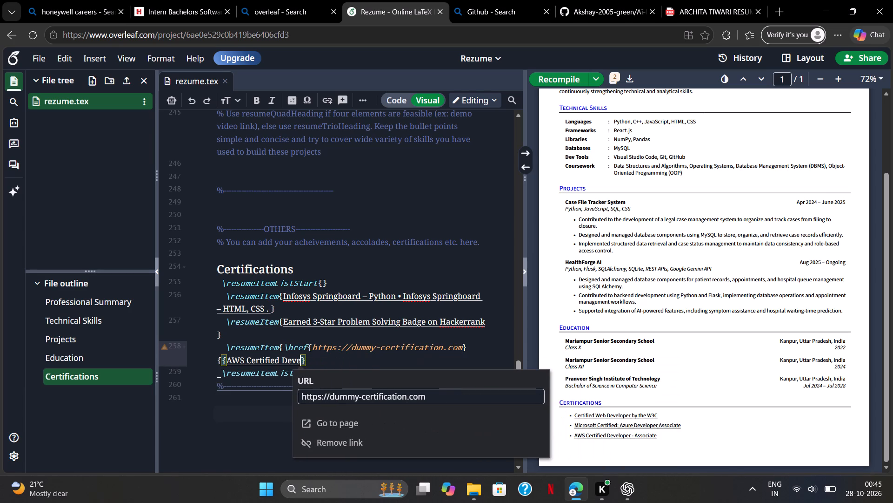
{"action": "key", "text": "BackSpace"}
{"action": "key", "text": "BackSpace"}
{"action": "key", "text": "BackSpace"}
{"action": "key", "text": "BackSpace"}
{"action": "key", "text": "BackSpace"}
{"action": "key", "text": "BackSpace"}
{"action": "key", "text": "BackSpace"}
{"action": "key", "text": "BackSpace"}
{"action": "key", "text": "BackSpace"}
{"action": "key", "text": "BackSpace"}
{"action": "key", "text": "BackSpace"}
{"action": "key", "text": "BackSpace"}
{"action": "key", "text": "BackSpace"}
{"action": "key", "text": "BackSpace"}
{"action": "key", "text": "BackSpace"}
{"action": "key", "text": "BackSpace"}
{"action": "key", "text": "BackSpace"}
{"action": "key", "text": "BackSpace"}
{"action": "key", "text": "BackSpace"}
{"action": "key", "text": "BackSpace"}
{"action": "key", "text": "BackSpace"}
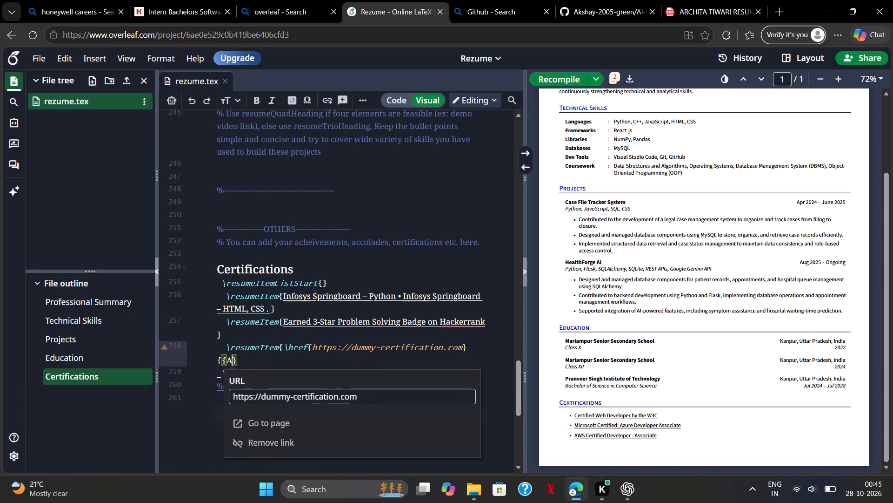
{"action": "key", "text": "BackSpace"}
{"action": "key", "text": "BackSpace"}
{"action": "key", "text": "BackSpace"}
{"action": "key", "text": "BackSpace"}
{"action": "key", "text": "BackSpace"}
{"action": "key", "text": "BackSpace"}
{"action": "key", "text": "BackSpace"}
{"action": "key", "text": "BackSpace"}
{"action": "key", "text": "BackSpace"}
{"action": "key", "text": "BackSpace"}
{"action": "key", "text": "BackSpace"}
{"action": "key", "text": "BackSpace"}
{"action": "key", "text": "BackSpace"}
{"action": "key", "text": "BackSpace"}
{"action": "key", "text": "BackSpace"}
{"action": "key", "text": "BackSpace"}
{"action": "key", "text": "BackSpace"}
{"action": "key", "text": "BackSpace"}
{"action": "key", "text": "BackSpace"}
{"action": "key", "text": "BackSpace"}
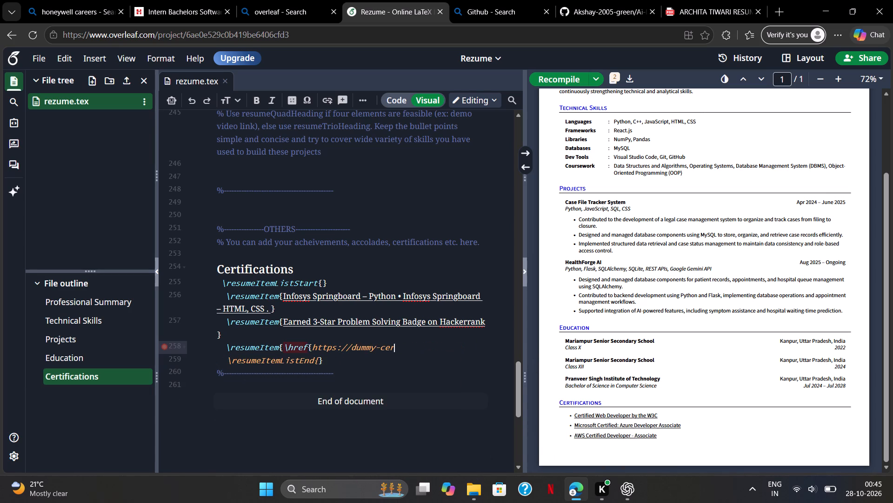
{"action": "key", "text": "BackSpace"}
{"action": "key", "text": "BackSpace"}
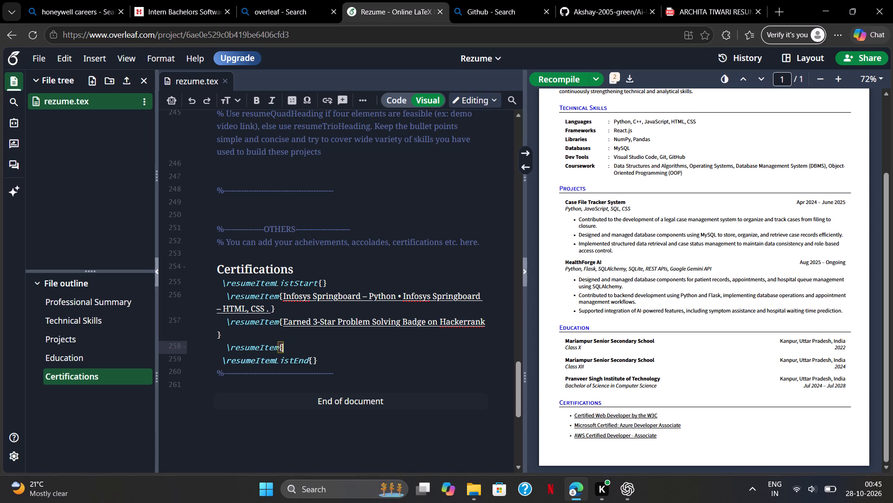
{"action": "key", "text": "ctrl+v"}
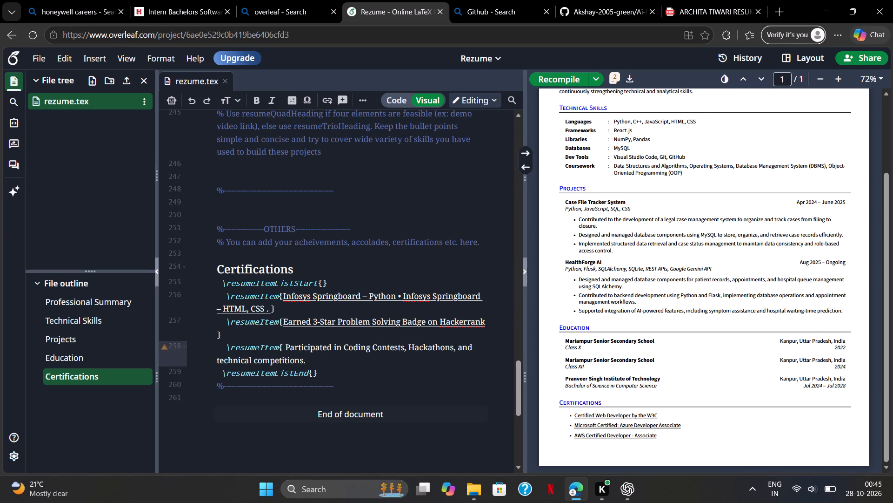
{"action": "key", "text": "shift+braceright"}
{"action": "left_click", "coordinate": [440, 345]}
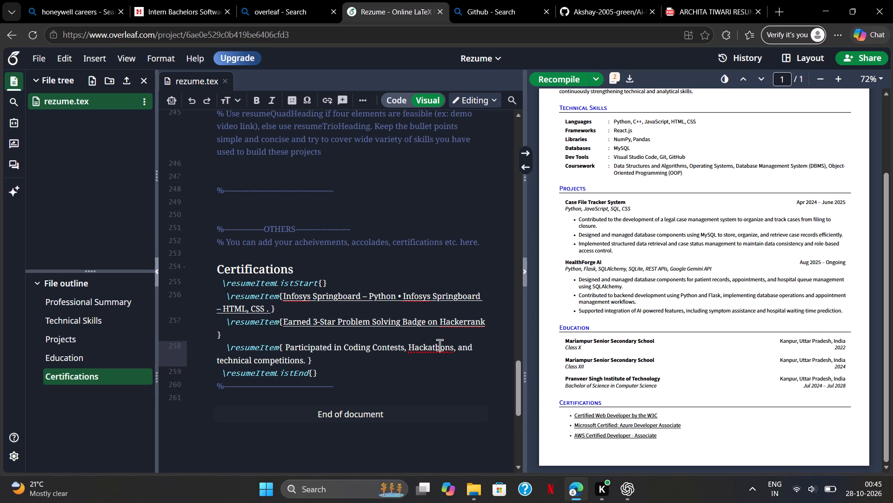
Recompile the resume to update the preview.
{"action": "left_click", "coordinate": [552, 80]}
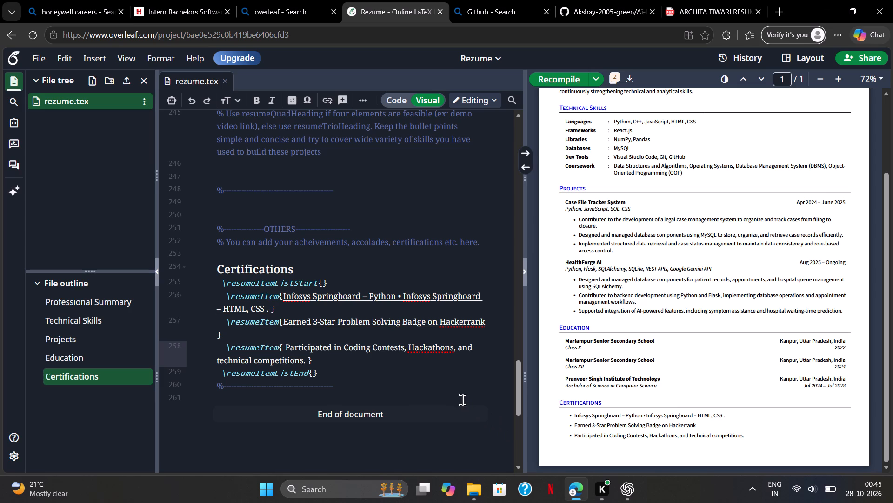
Merge the two Infosys Springboard entries in the first Certifications item into "Infosys Springboard – Python, HTML, CSS".
{"action": "left_click", "coordinate": [401, 295]}
{"action": "left_click_drag", "start_coordinate": [401, 295], "coordinate": [440, 296]}
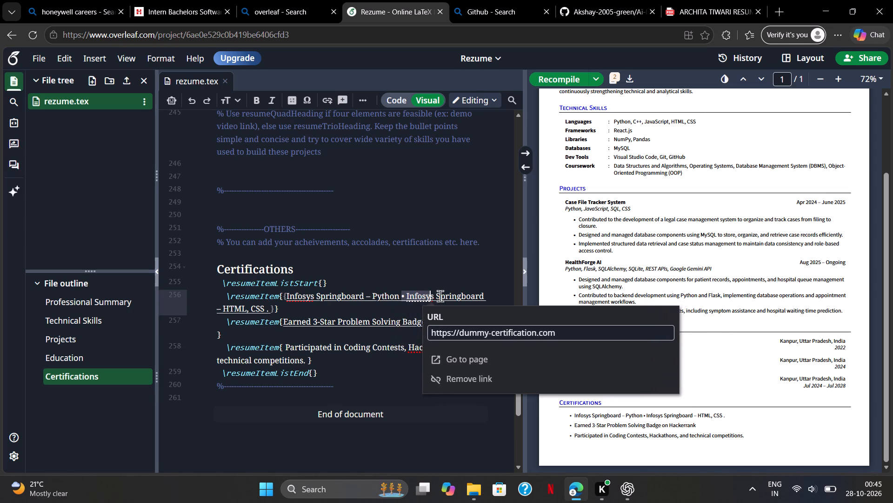
{"action": "left_click_drag", "start_coordinate": [440, 296], "coordinate": [265, 319]}
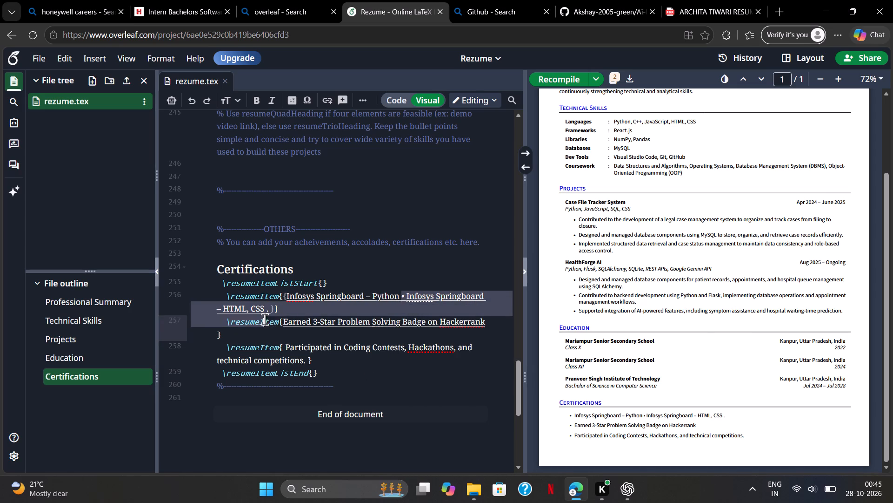
{"action": "left_click_drag", "start_coordinate": [265, 319], "coordinate": [272, 310]}
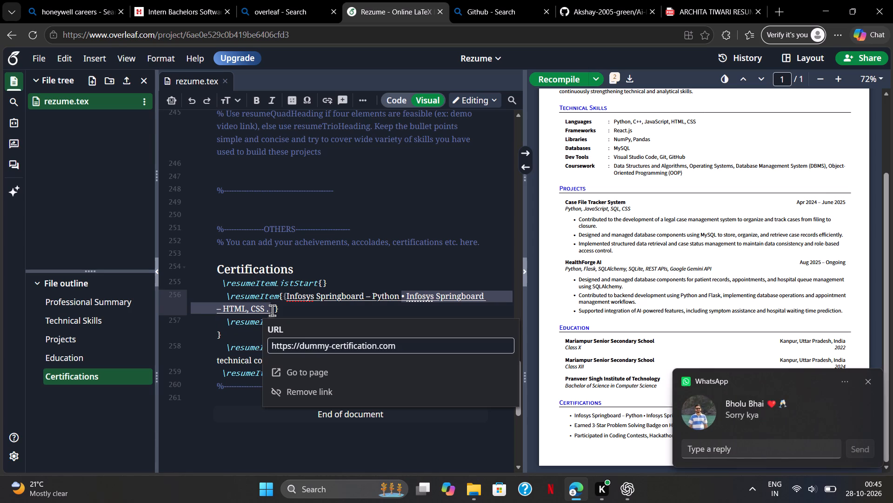
{"action": "left_click_drag", "start_coordinate": [272, 310], "coordinate": [269, 308]}
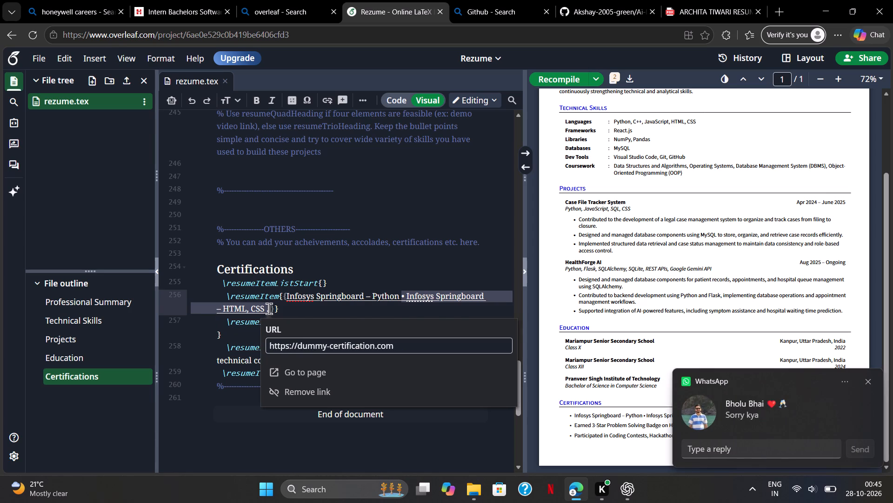
{"action": "left_click_drag", "start_coordinate": [269, 308], "coordinate": [484, 298]}
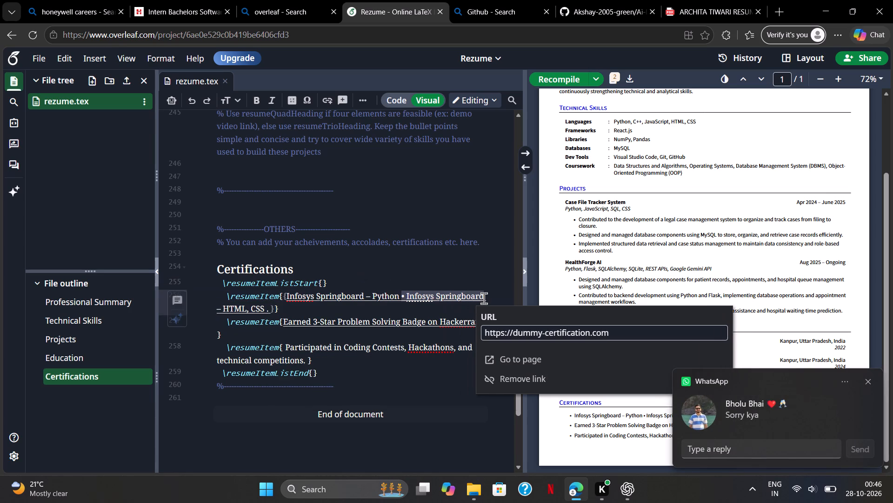
{"action": "key", "text": "BackSpace"}
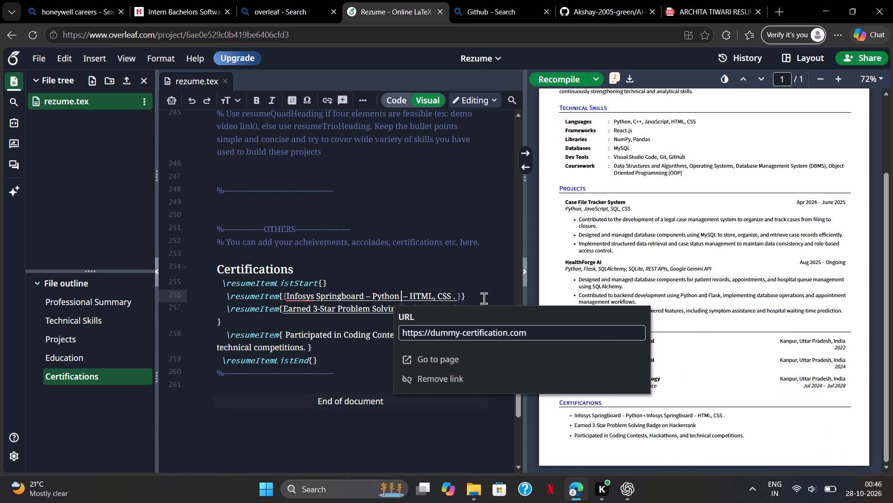
{"action": "key", "text": "Right"}
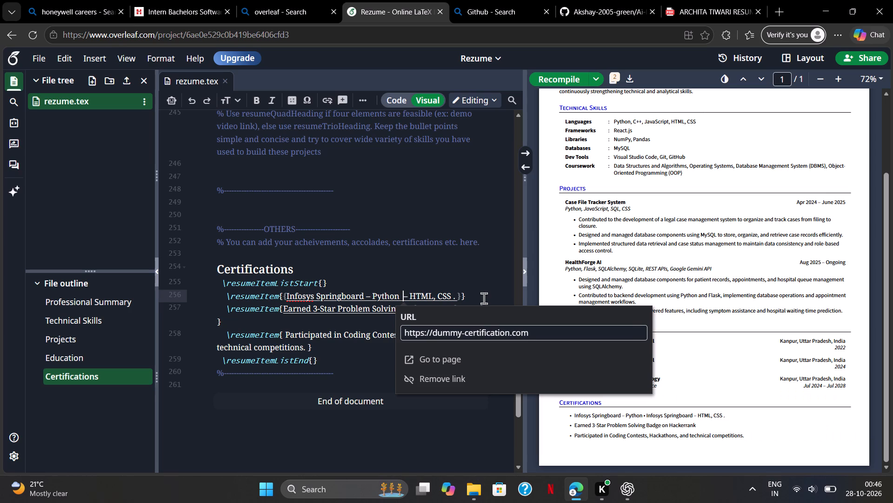
{"action": "key", "text": "Right"}
{"action": "key", "text": "BackSpace"}
{"action": "key", "text": "BackSpace"}
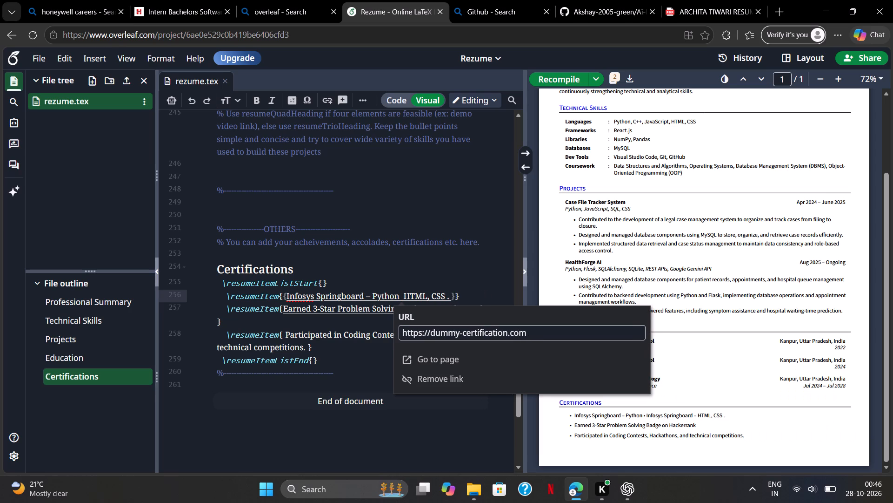
{"action": "key", "text": "BackSpace"}
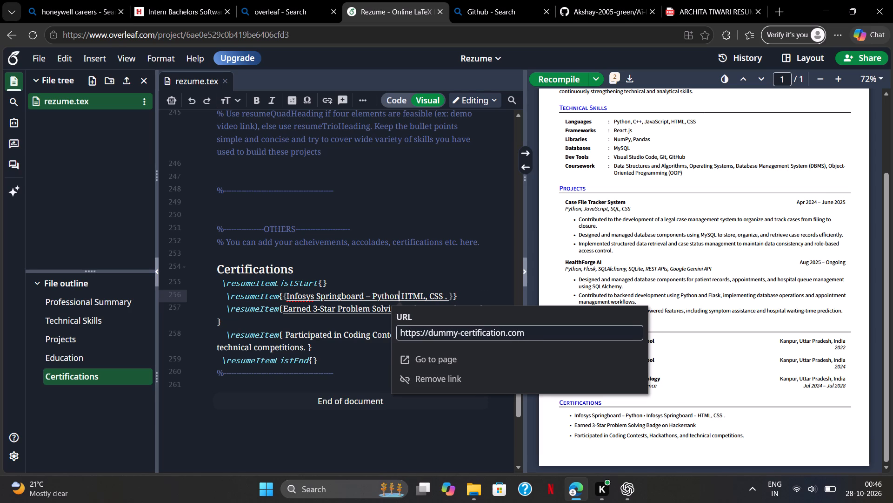
{"action": "key", "text": "comma"}
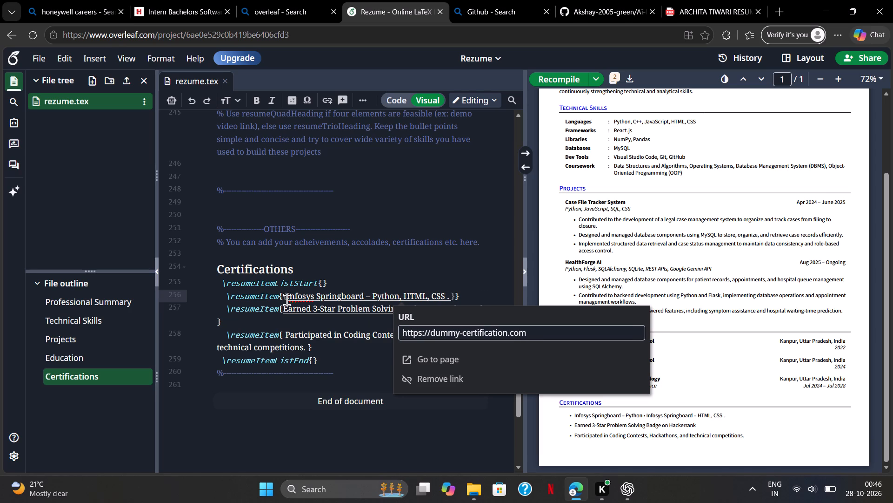
Remove the dummy-certification links from the first and second Certifications items, keeping their text.
{"action": "left_click", "coordinate": [449, 377]}
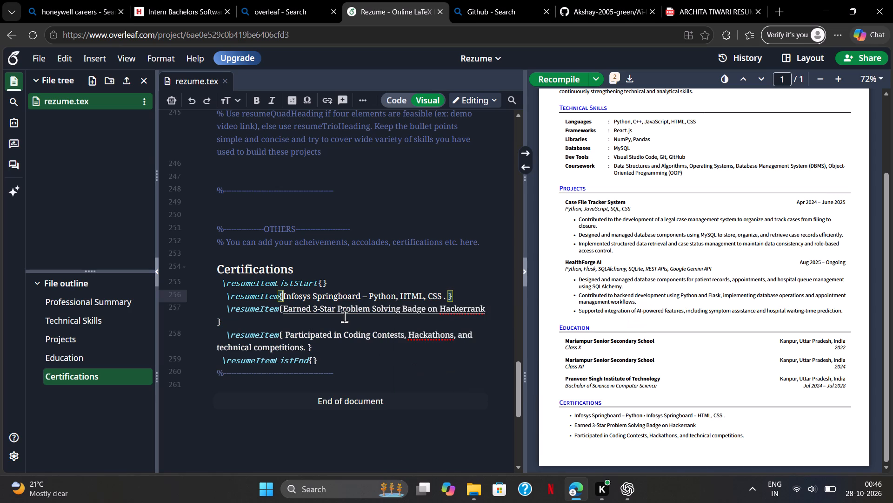
{"action": "left_click", "coordinate": [342, 310]}
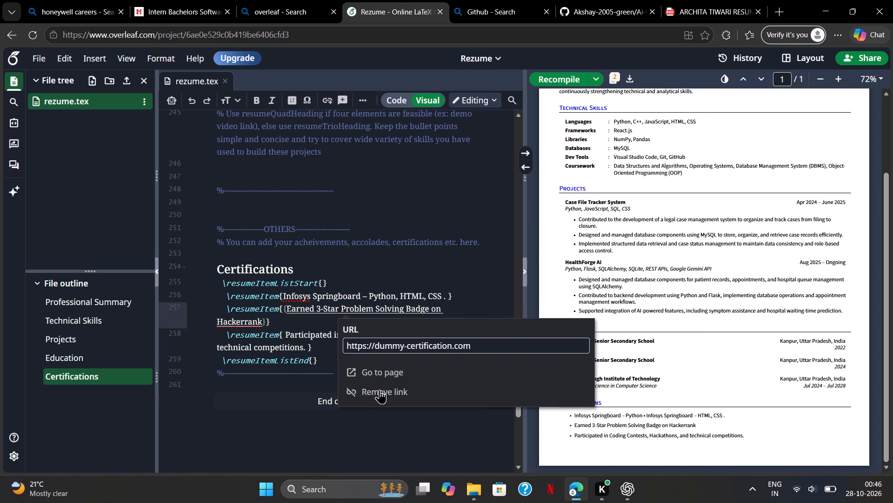
{"action": "left_click", "coordinate": [380, 389]}
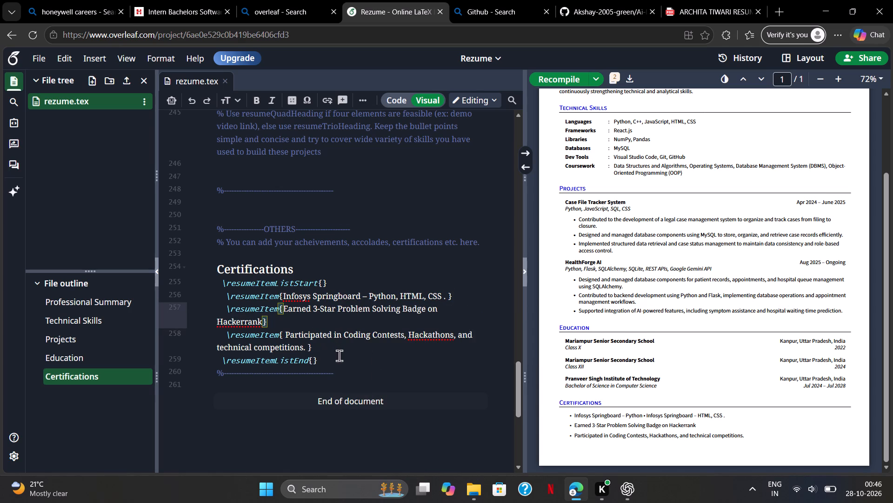
Recompile the resume to update the preview with the edited Certifications items.
{"action": "left_click", "coordinate": [555, 77]}
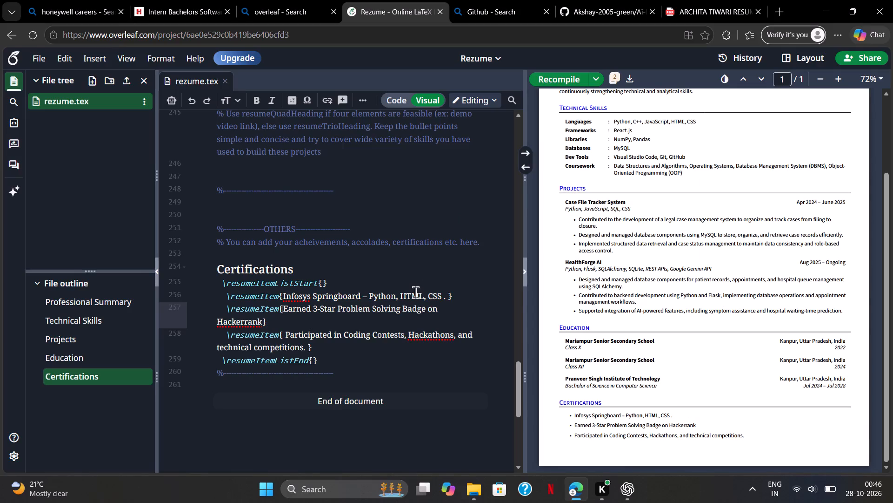
Review the compiled one-page resume from the header and summary down to the Certifications section.
{"action": "scroll", "coordinate": [435, 423], "scroll_direction": "down", "scroll_amount": 1}
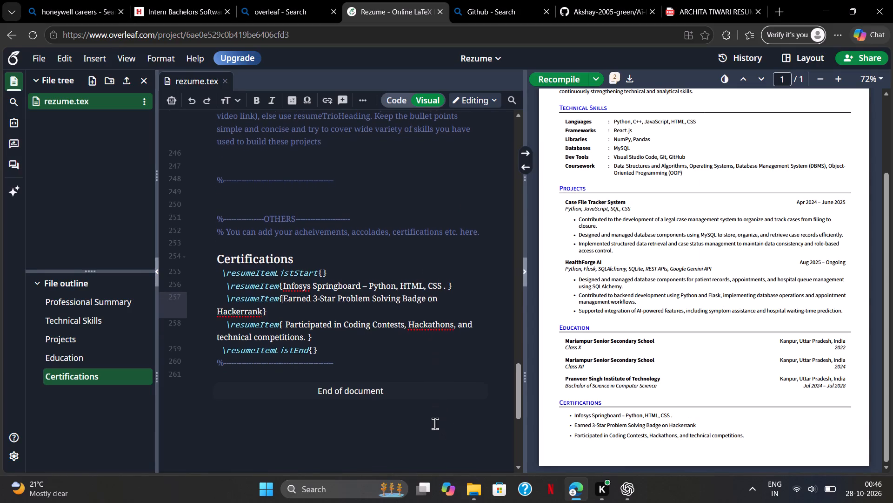
{"action": "scroll", "coordinate": [435, 423], "scroll_direction": "down", "scroll_amount": 2}
{"action": "scroll", "coordinate": [574, 324], "scroll_direction": "up", "scroll_amount": 2}
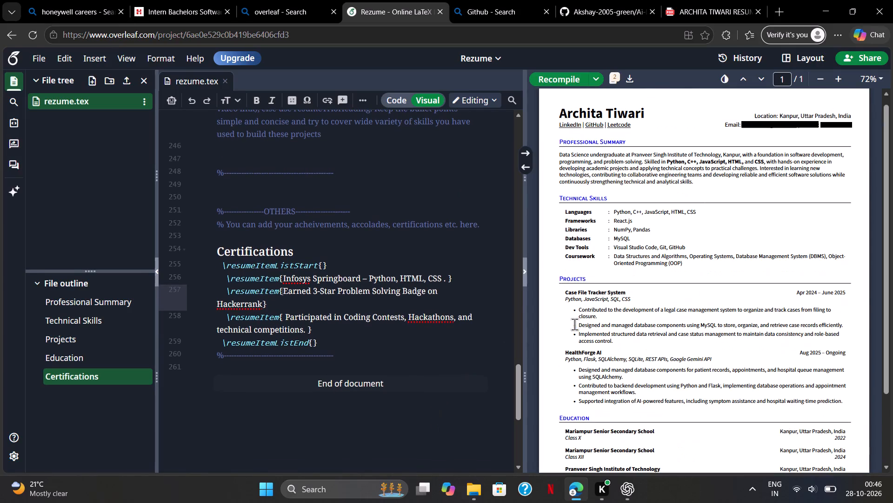
{"action": "scroll", "coordinate": [574, 324], "scroll_direction": "up", "scroll_amount": 2}
{"action": "scroll", "coordinate": [574, 324], "scroll_direction": "down", "scroll_amount": 1}
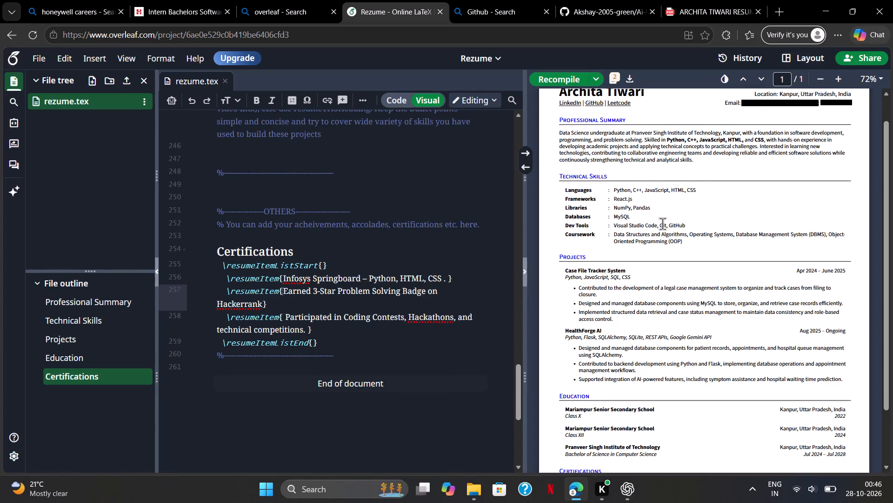
{"action": "scroll", "coordinate": [688, 380], "scroll_direction": "down", "scroll_amount": 1}
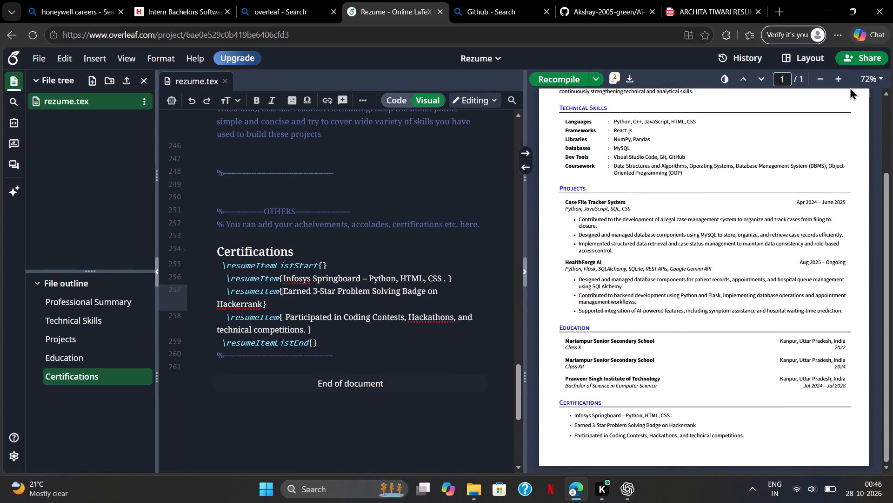
Open the sharing options for the Rezume project.
{"action": "left_click", "coordinate": [857, 53]}
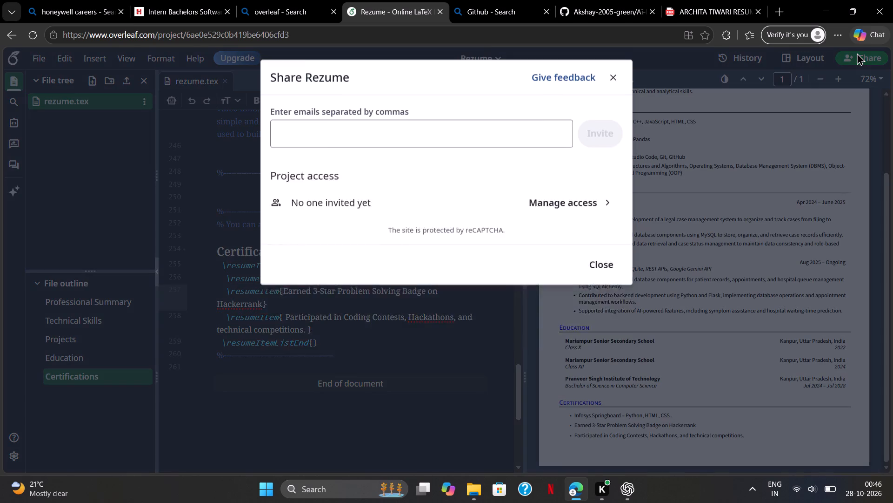
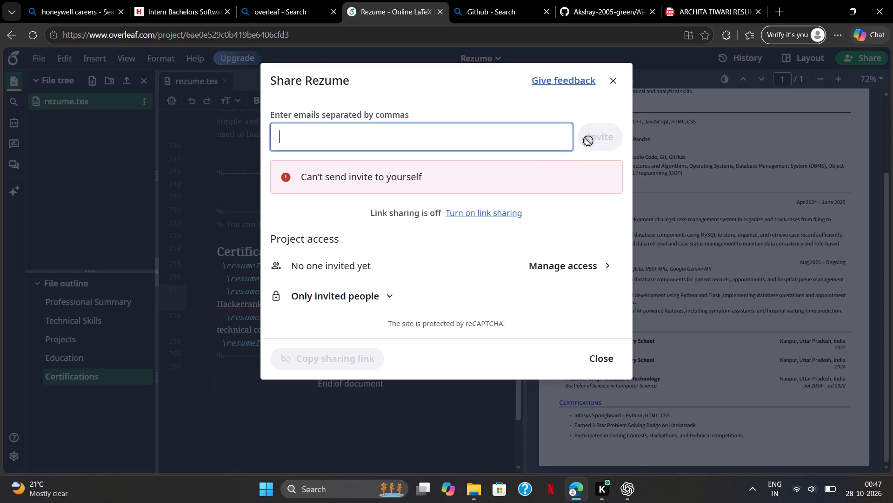
Dismiss the project sharing options and download the compiled resume as a PDF.
{"action": "left_click", "coordinate": [613, 81]}
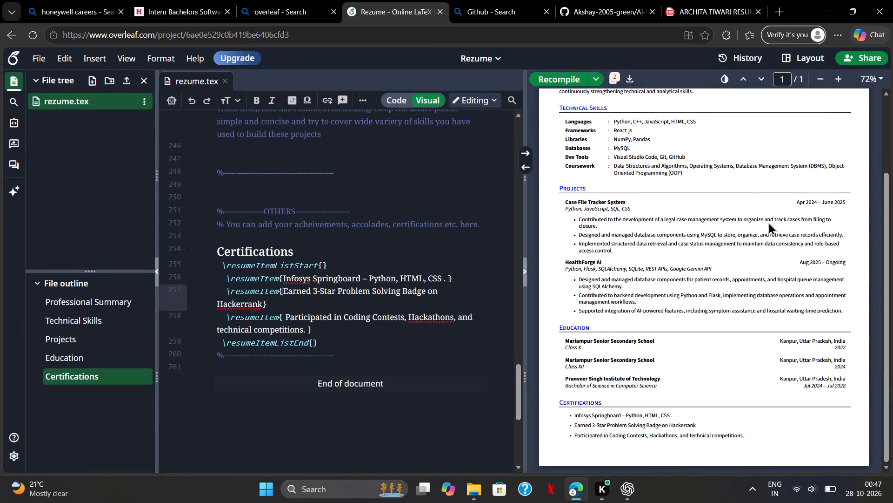
{"action": "scroll", "coordinate": [768, 222], "scroll_direction": "down", "scroll_amount": 1}
{"action": "left_click", "coordinate": [627, 81]}
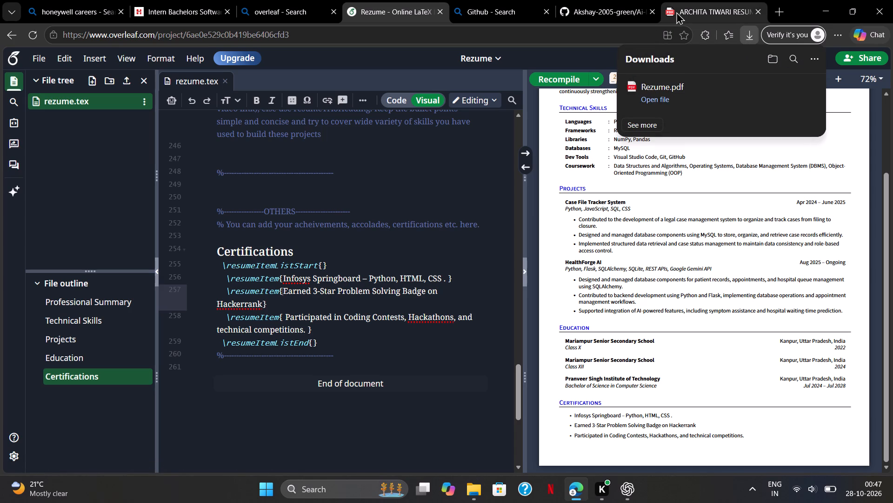
Close the browser page holding the Overleaf resume project.
{"action": "left_click", "coordinate": [442, 8]}
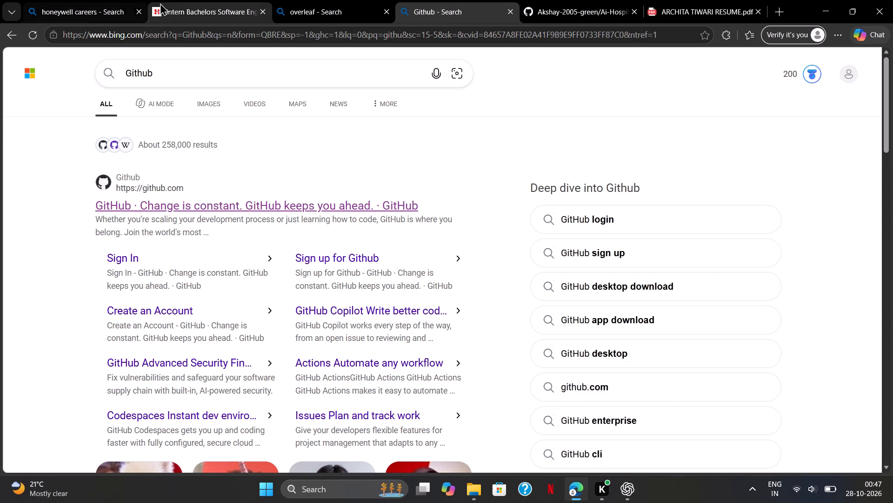
Copy the Honeywell Intern Bachelors Software Eng posting's text from the Job Description heading through the company overview above Apply Now.
{"action": "left_click", "coordinate": [179, 6]}
{"action": "left_click", "coordinate": [349, 314]}
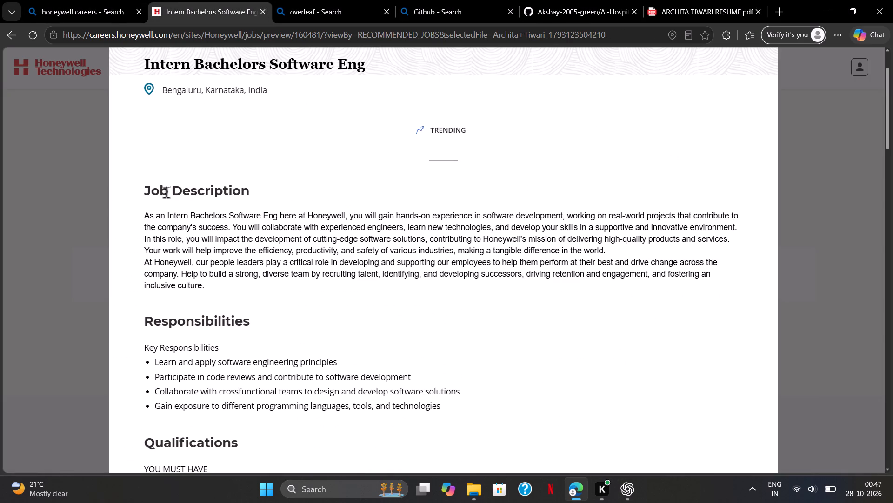
{"action": "left_click_drag", "start_coordinate": [141, 190], "coordinate": [378, 440]}
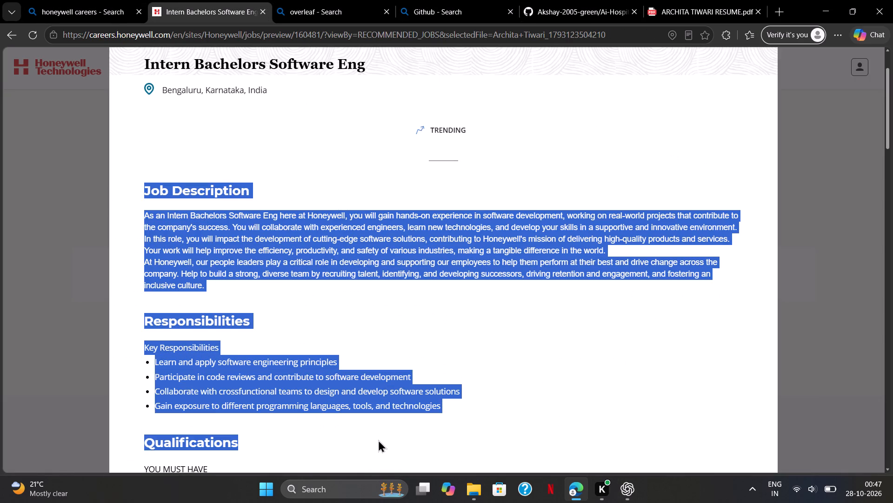
{"action": "left_click_drag", "start_coordinate": [378, 440], "coordinate": [428, 85]}
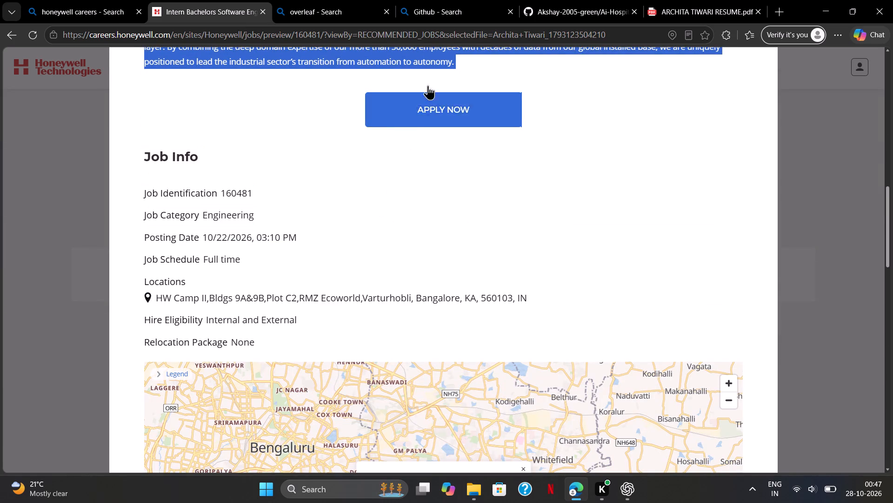
{"action": "left_click_drag", "start_coordinate": [428, 85], "coordinate": [469, 68]}
{"action": "key", "text": "ctrl+c"}
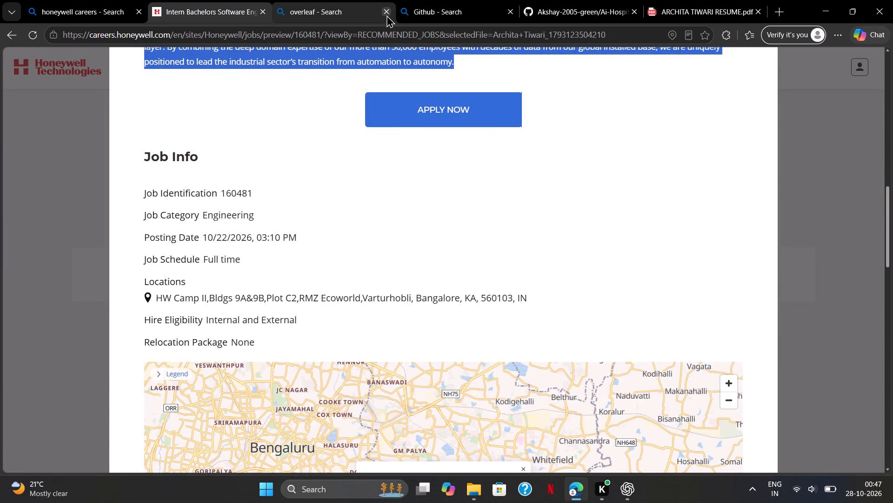
Close the Overleaf search, GitHub search and GitHub repository pages, keeping the Honeywell posting and the resume PDF open.
{"action": "left_click", "coordinate": [386, 13]}
{"action": "left_click", "coordinate": [386, 13]}
{"action": "left_click", "coordinate": [386, 13]}
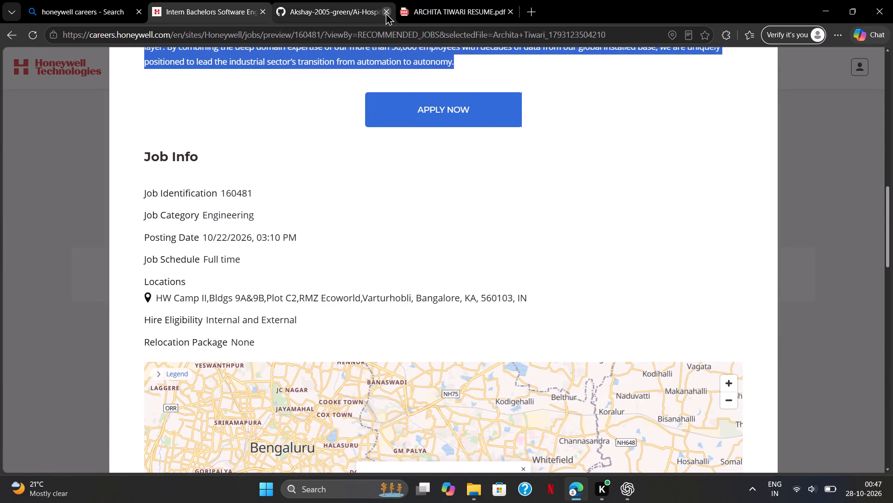
Search the web for "ats score checker" in a new browser tab.
{"action": "left_click", "coordinate": [408, 7]}
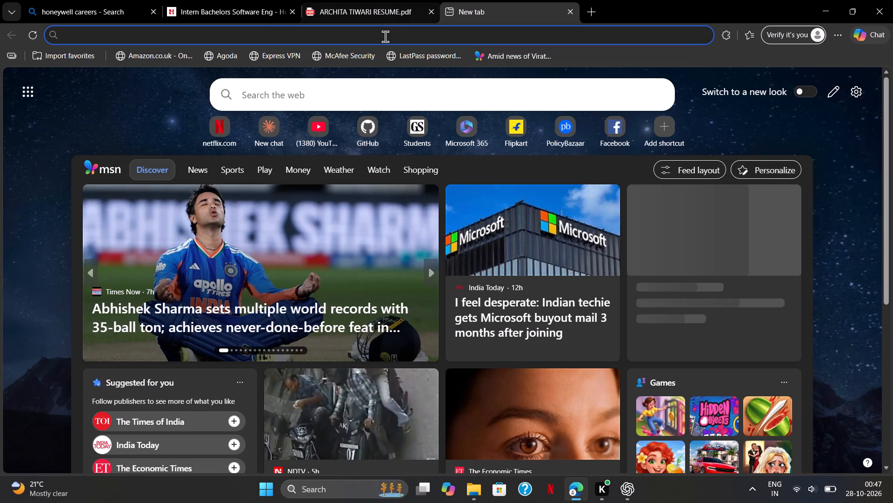
{"action": "type", "text": "ats score"}
{"action": "key", "text": "space"}
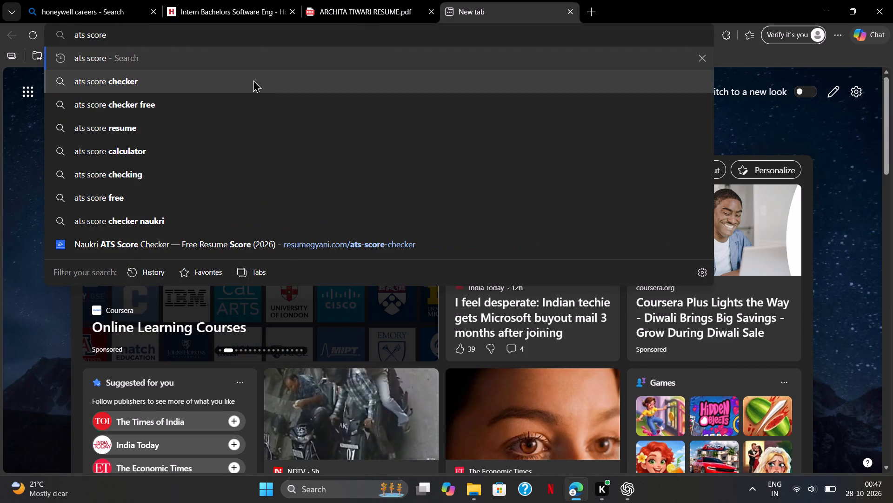
{"action": "left_click", "coordinate": [246, 80]}
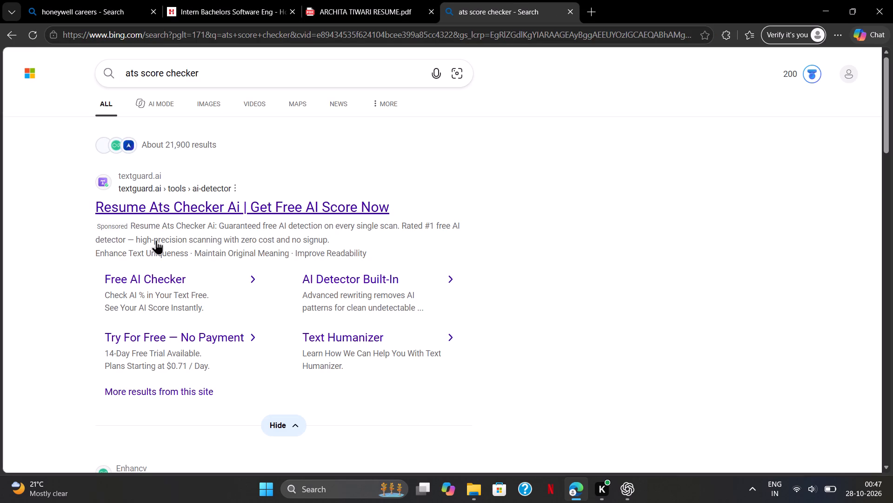
{"action": "left_click", "coordinate": [172, 206]}
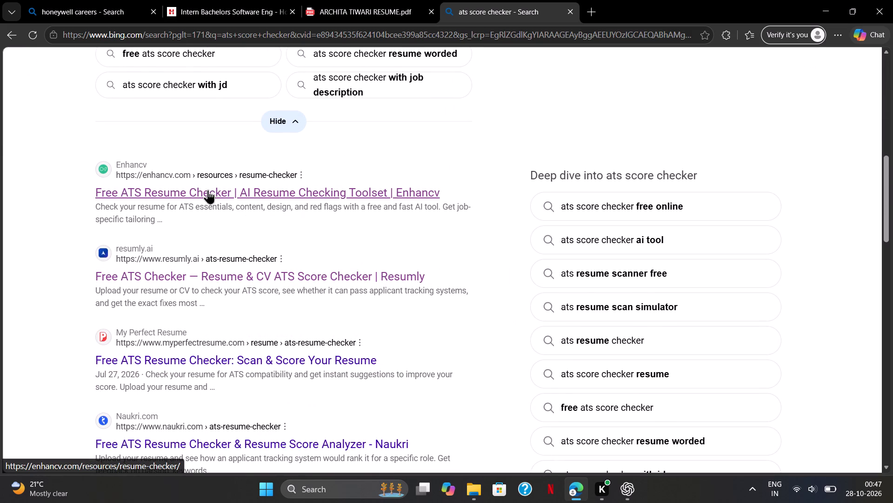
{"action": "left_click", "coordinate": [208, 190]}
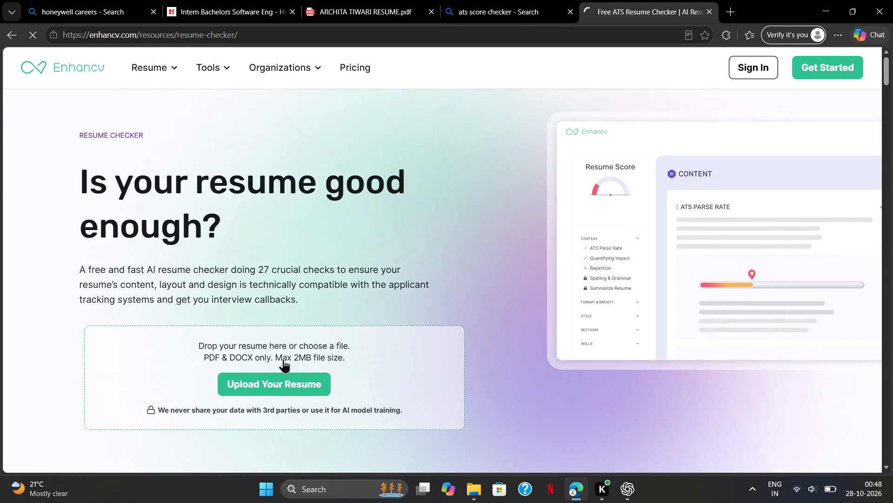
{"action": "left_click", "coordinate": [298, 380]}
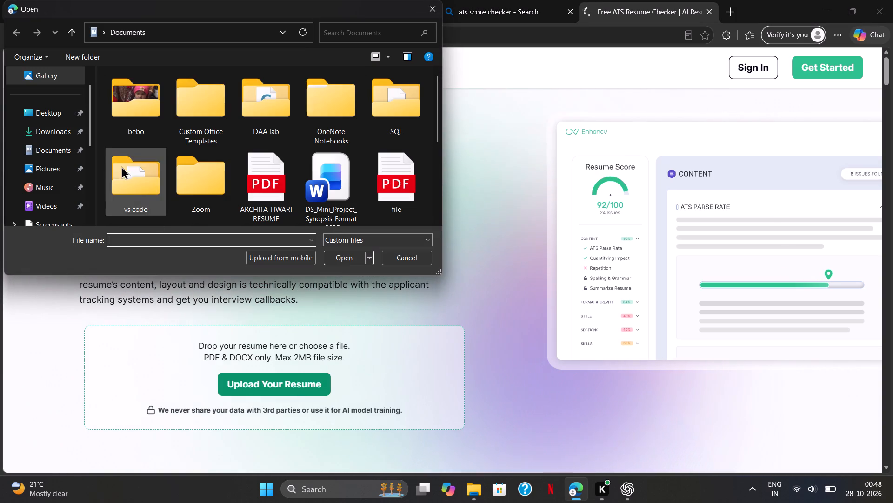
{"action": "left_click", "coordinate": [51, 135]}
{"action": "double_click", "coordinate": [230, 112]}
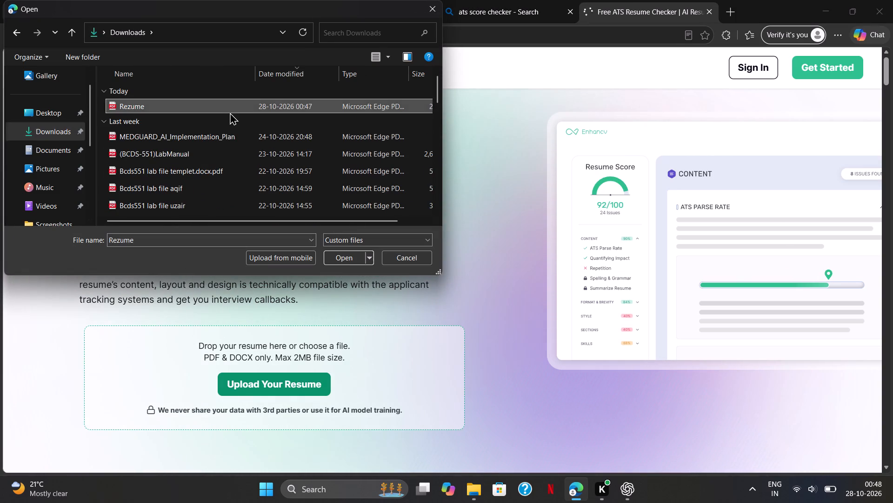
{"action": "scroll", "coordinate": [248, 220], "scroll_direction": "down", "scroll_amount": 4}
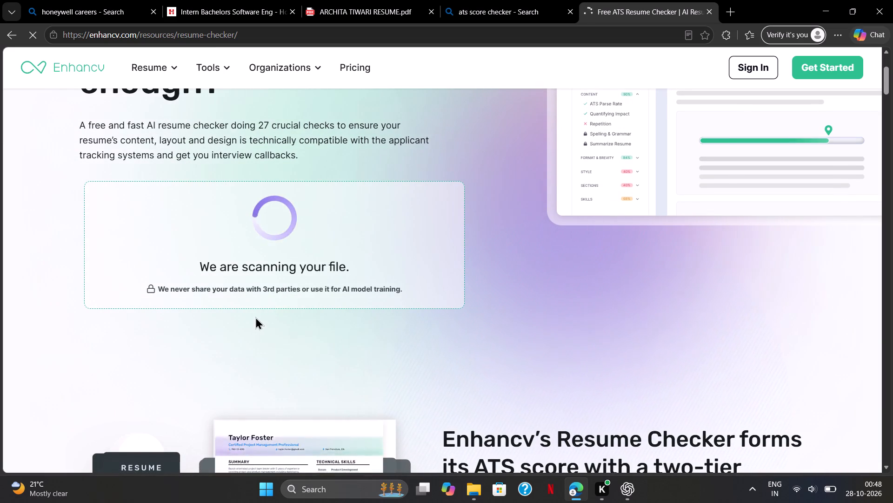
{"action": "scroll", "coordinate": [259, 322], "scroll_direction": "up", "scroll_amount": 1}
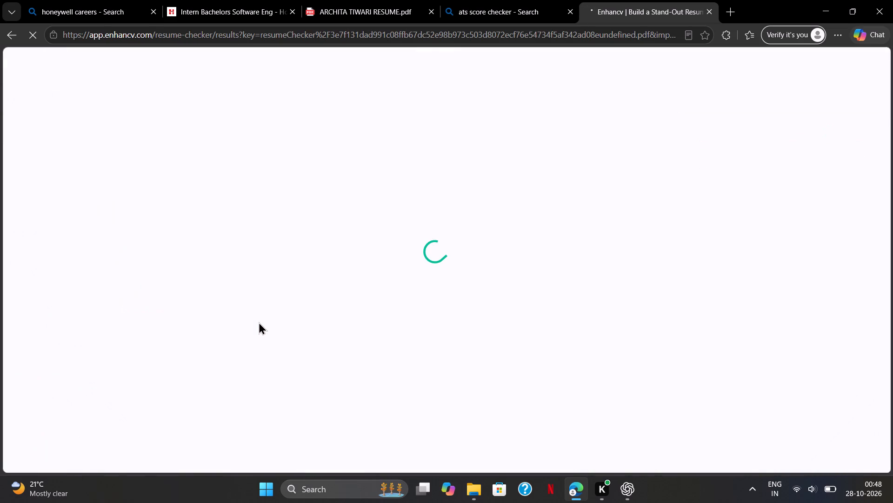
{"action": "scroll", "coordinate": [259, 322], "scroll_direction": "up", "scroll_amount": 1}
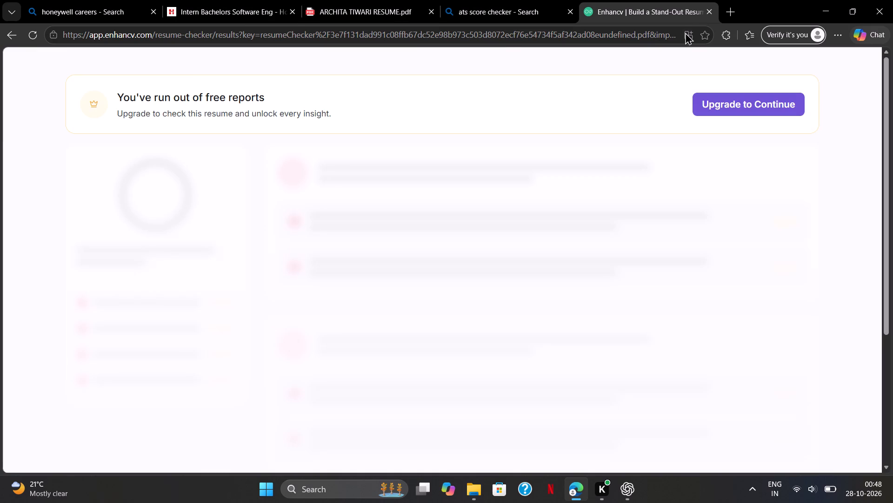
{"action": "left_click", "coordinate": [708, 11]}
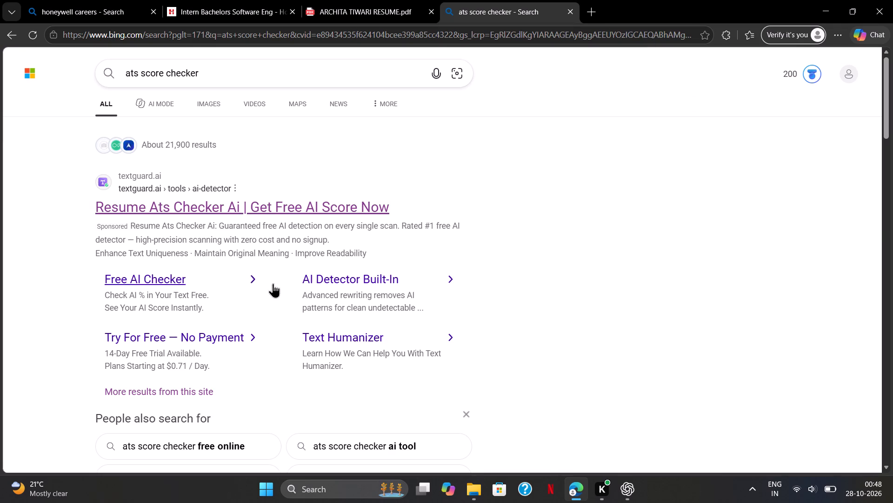
Open Resmume's Free AI Resume ATS Checker from the search results and upload the Rezume PDF from Downloads.
{"action": "scroll", "coordinate": [273, 283], "scroll_direction": "down", "scroll_amount": 9}
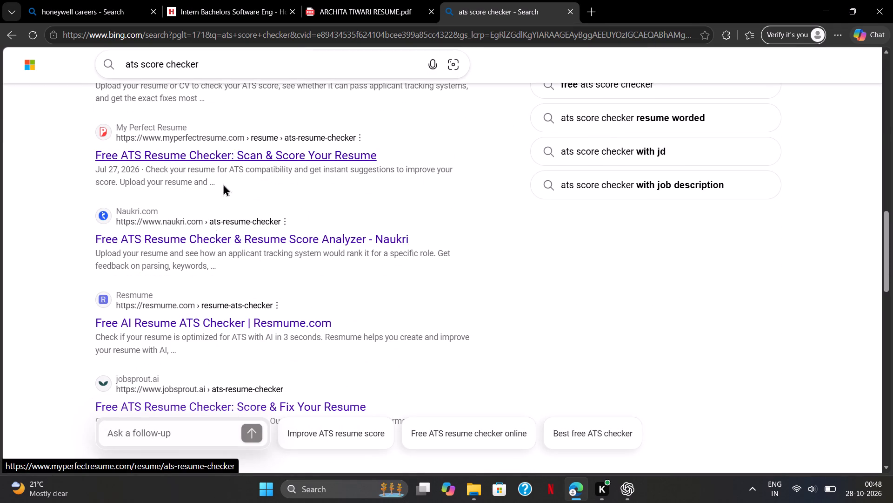
{"action": "left_click", "coordinate": [181, 325]}
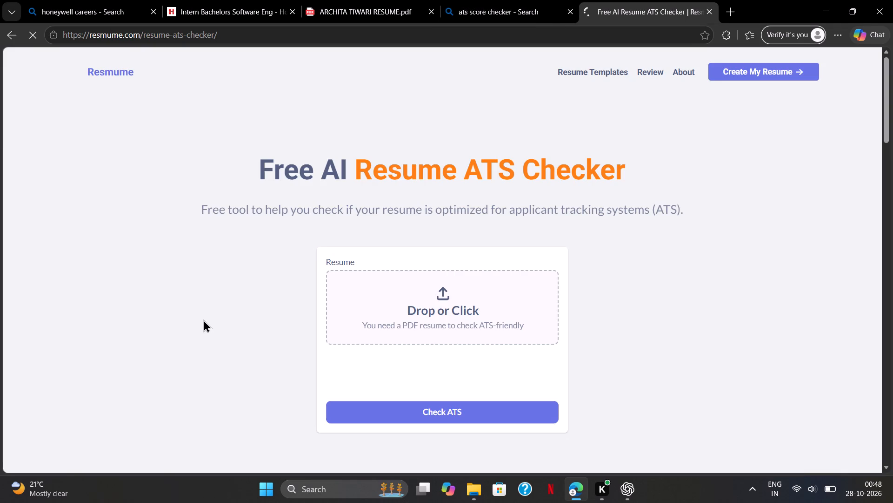
{"action": "left_click", "coordinate": [433, 295]}
{"action": "left_click", "coordinate": [433, 295]}
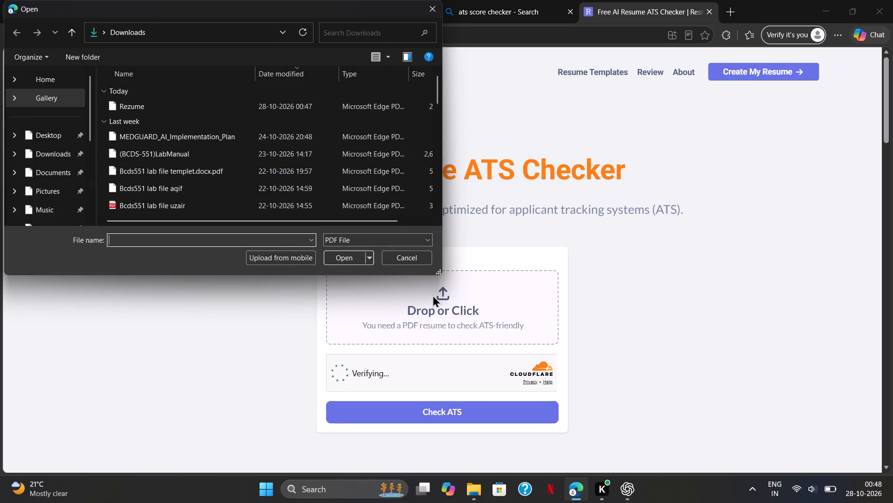
{"action": "left_click", "coordinate": [199, 102]}
{"action": "key", "text": "Return"}
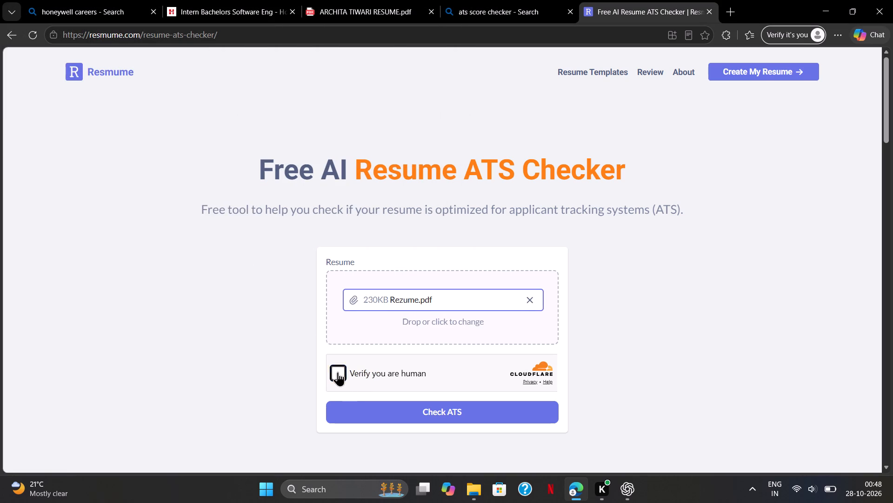
Complete the human verification and run the ATS check on the uploaded Rezume.pdf.
{"action": "left_click", "coordinate": [338, 372]}
{"action": "scroll", "coordinate": [338, 372], "scroll_direction": "down", "scroll_amount": 3}
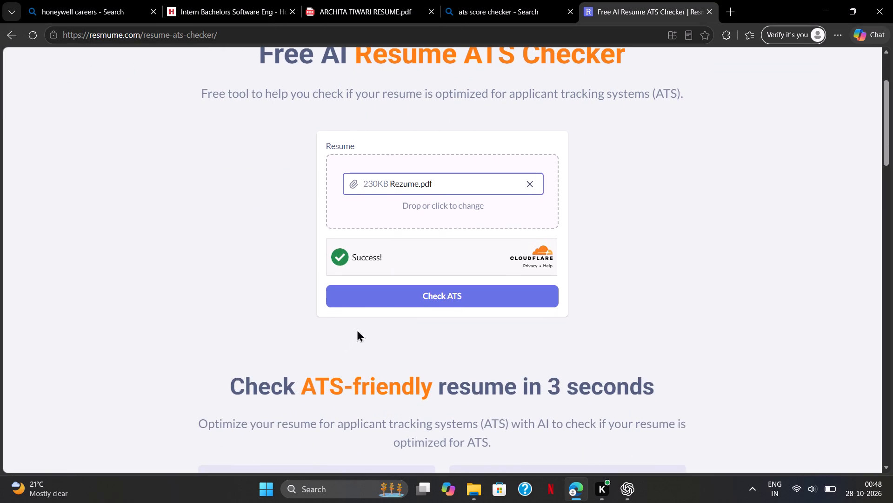
{"action": "left_click", "coordinate": [388, 295]}
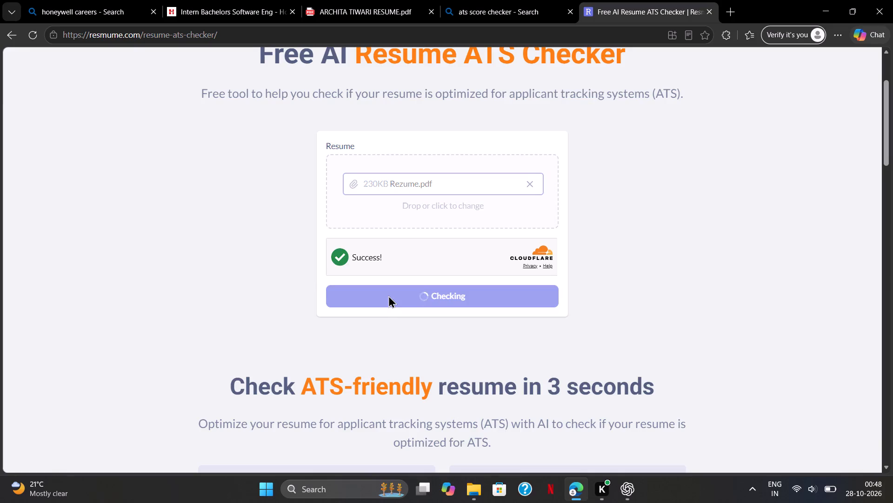